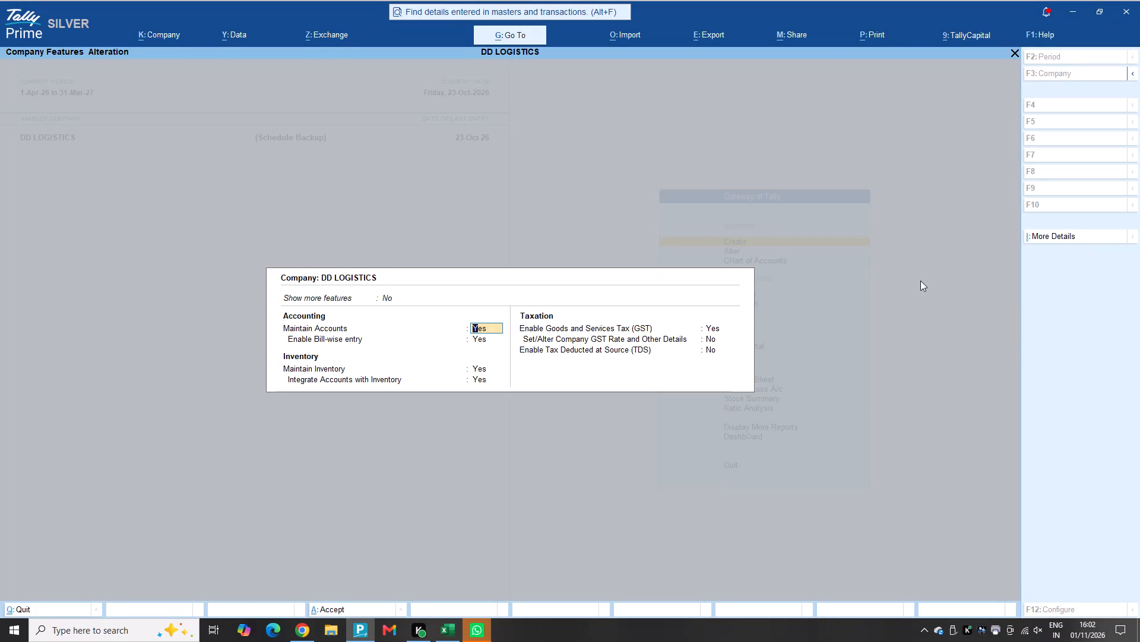
Set Show more features to Yes in the company features of DD LOGISTICS.
key("Up")
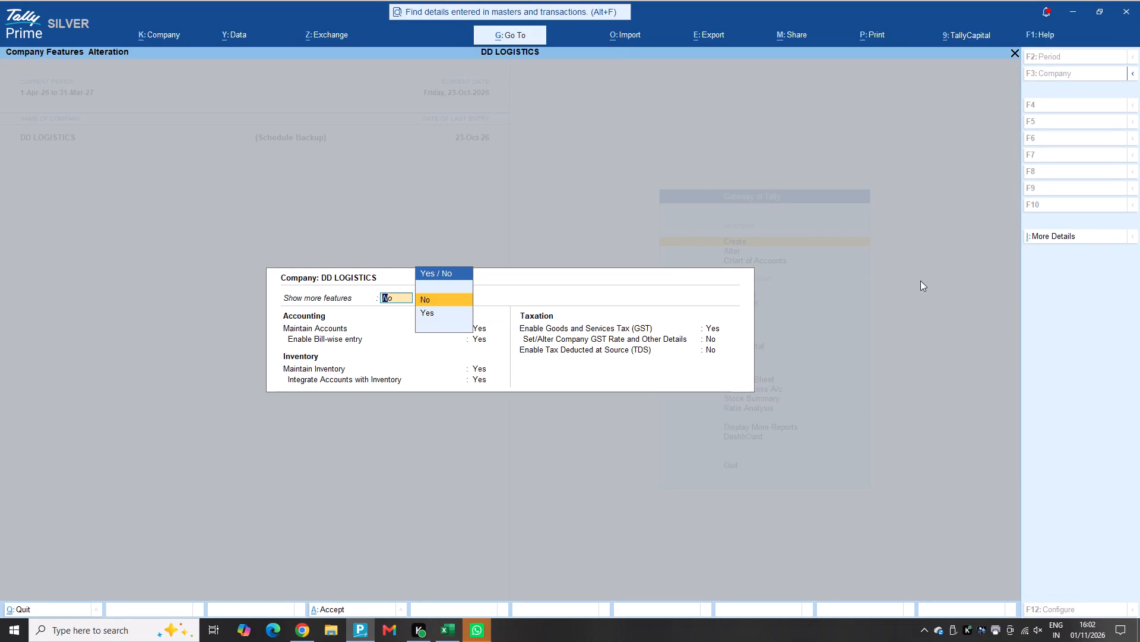
key("Down")
key("Return")
key("Right")
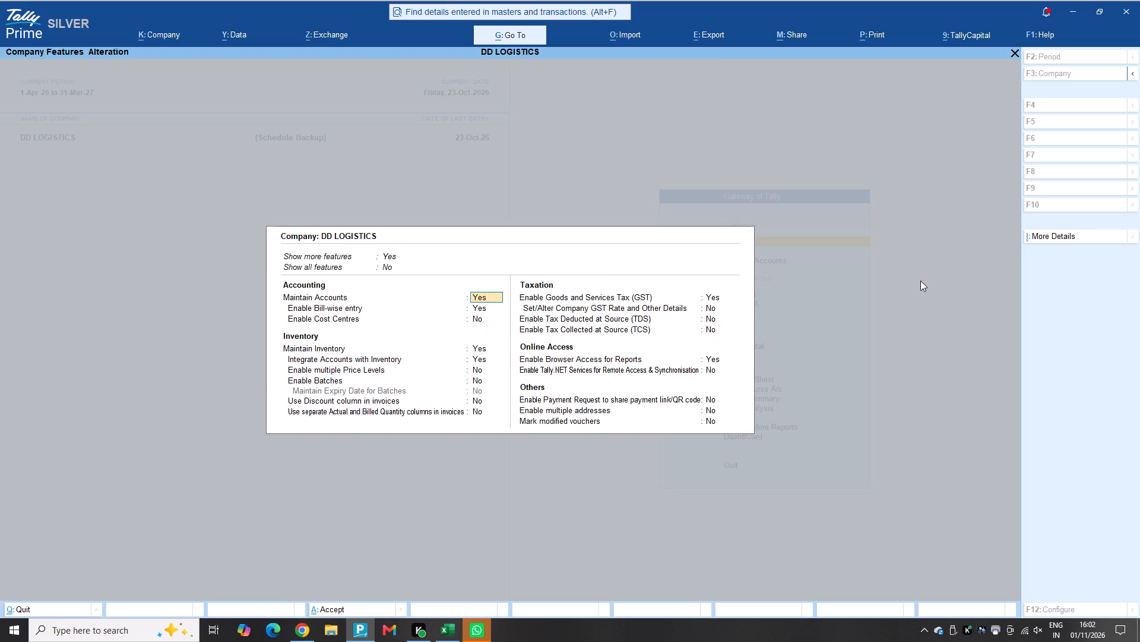
Look through the accounting and inventory features for a payroll option, and quit the company features without accepting.
key("p")
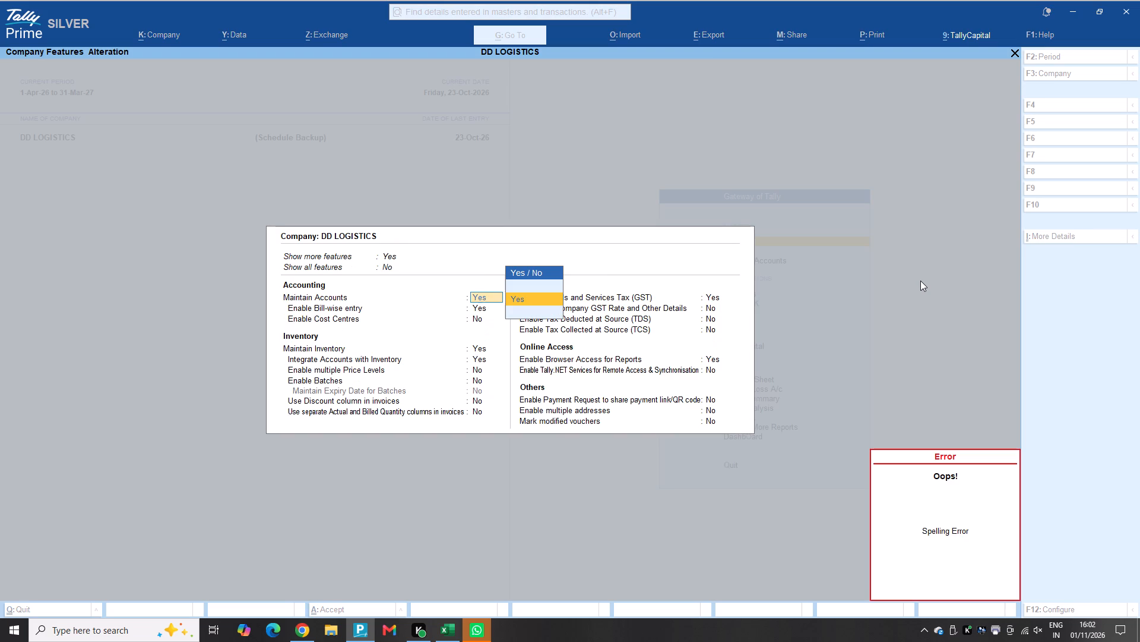
key("BackSpace")
key("Down")
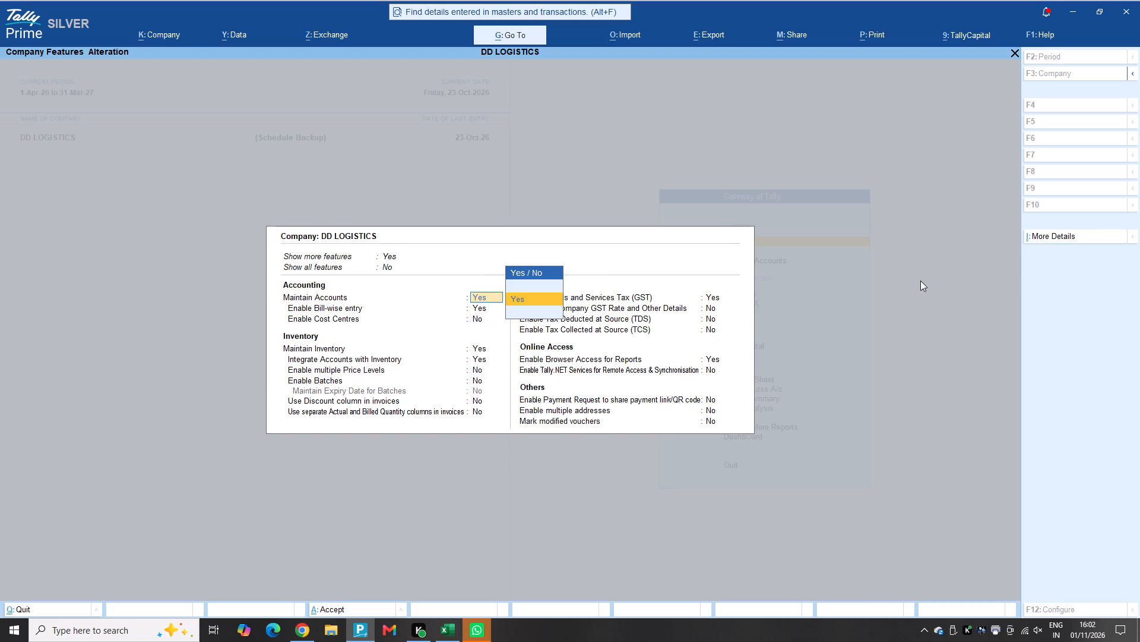
key("Down")
key("Return")
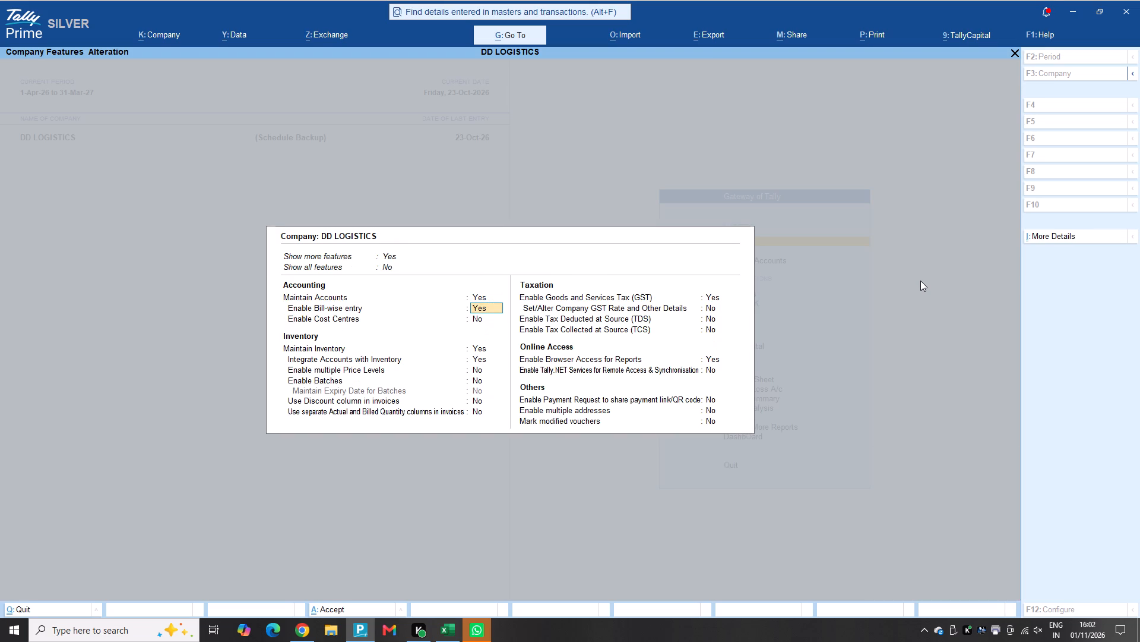
key("Down")
key("Down")
key("Down")
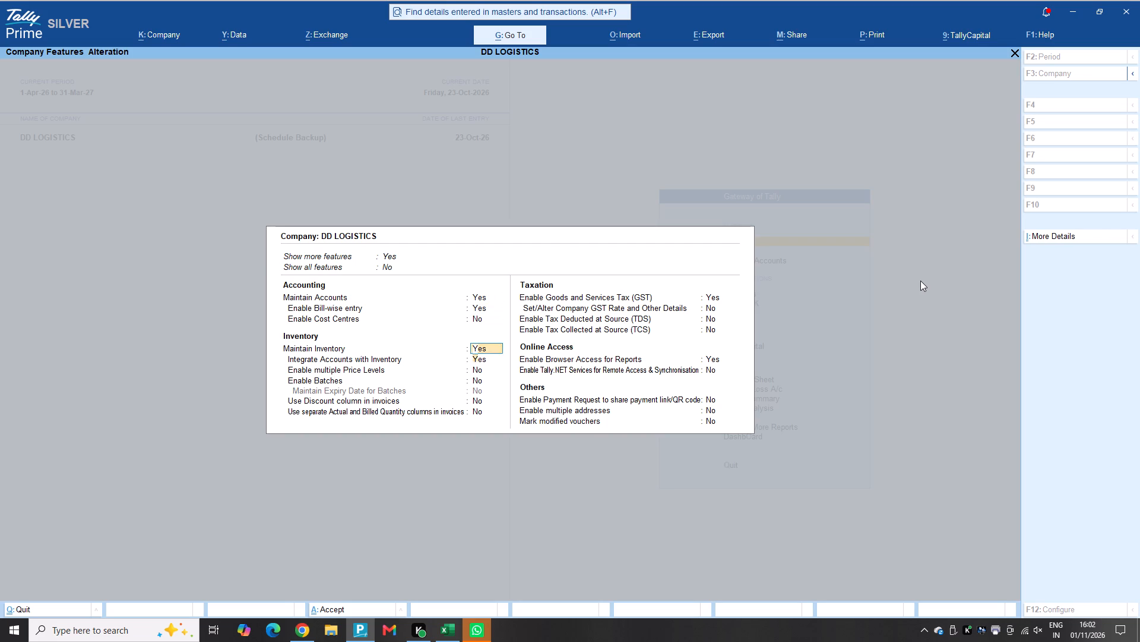
key("Down")
key("Down")
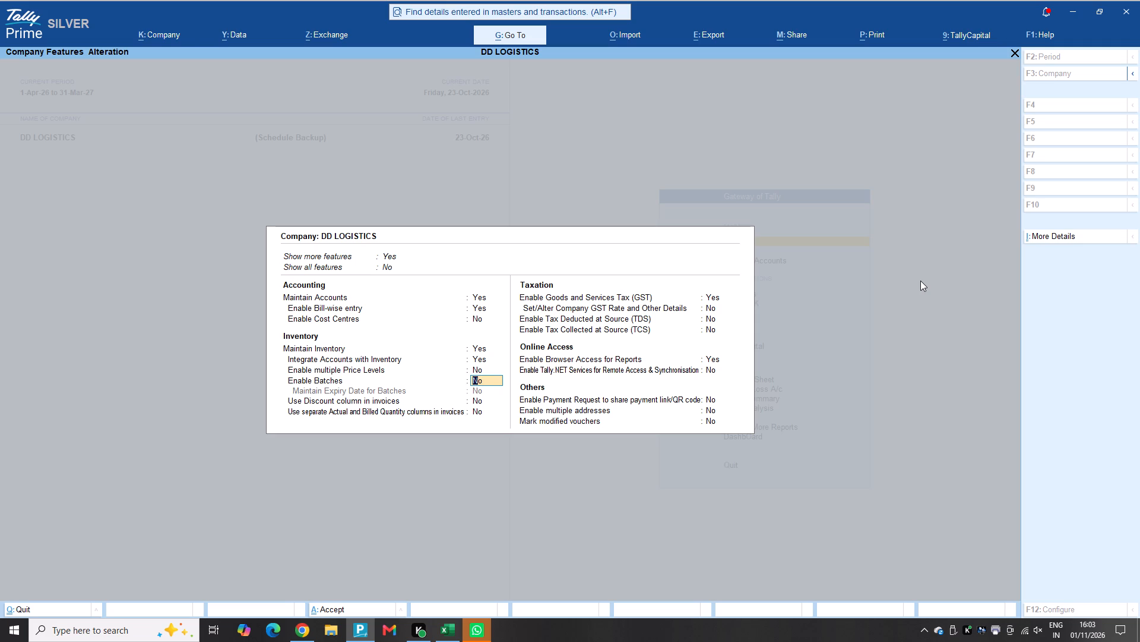
key("Escape")
key("Escape")
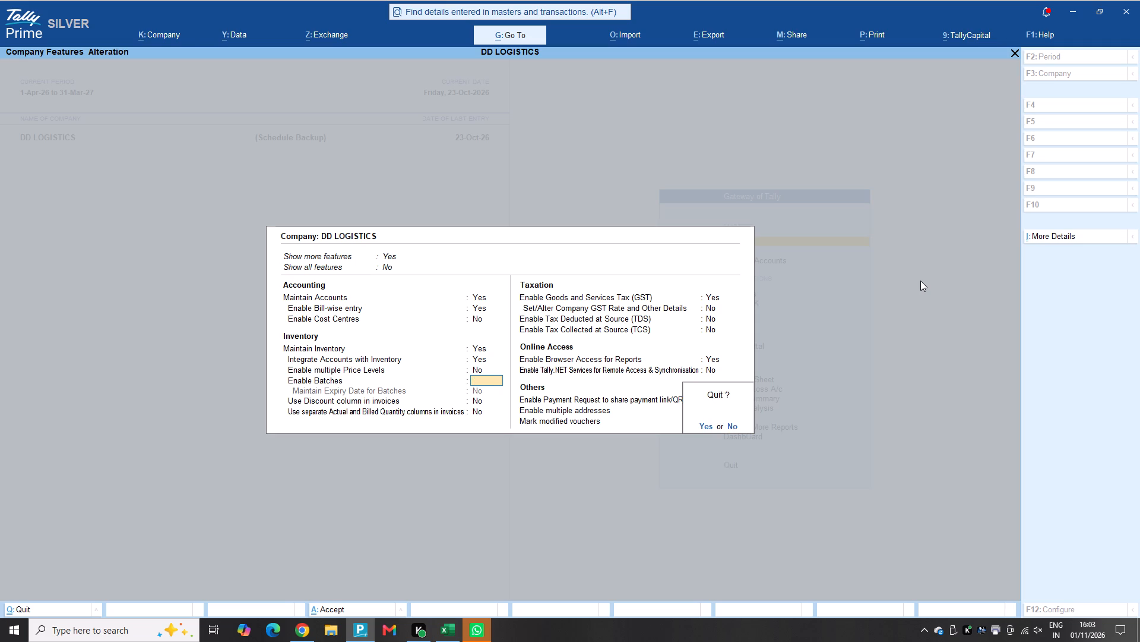
key("Escape")
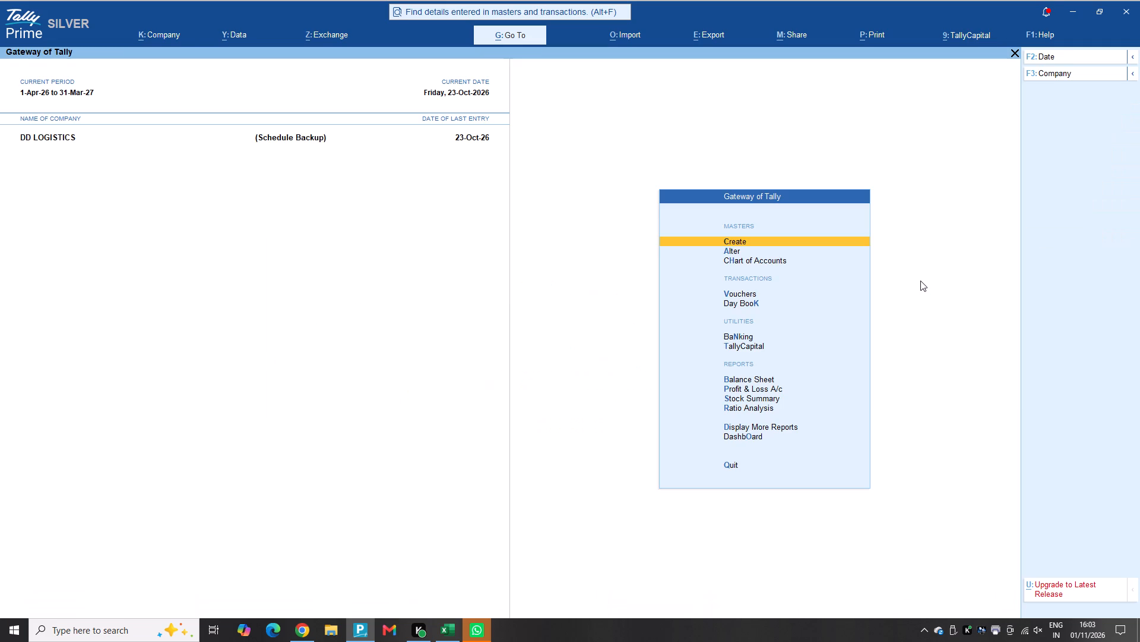
Reopen the company features and check the accounting, inventory, taxation and online access options for a payroll setting.
key("F11")
key("Right")
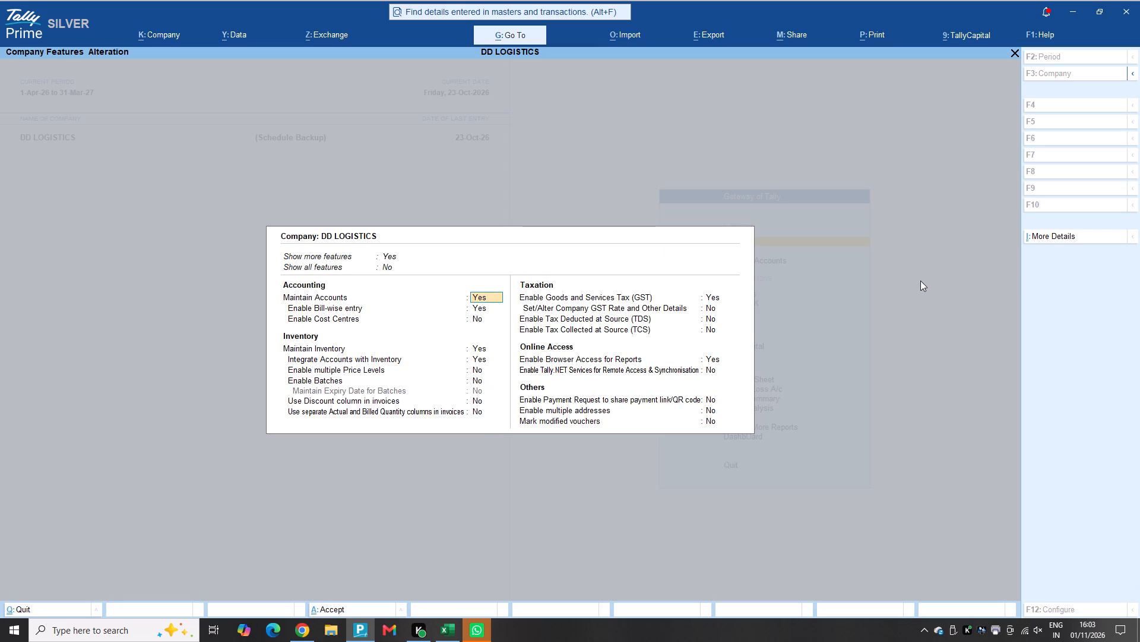
key("Right")
key("Right")
key("Down")
key("Down")
key("Down")
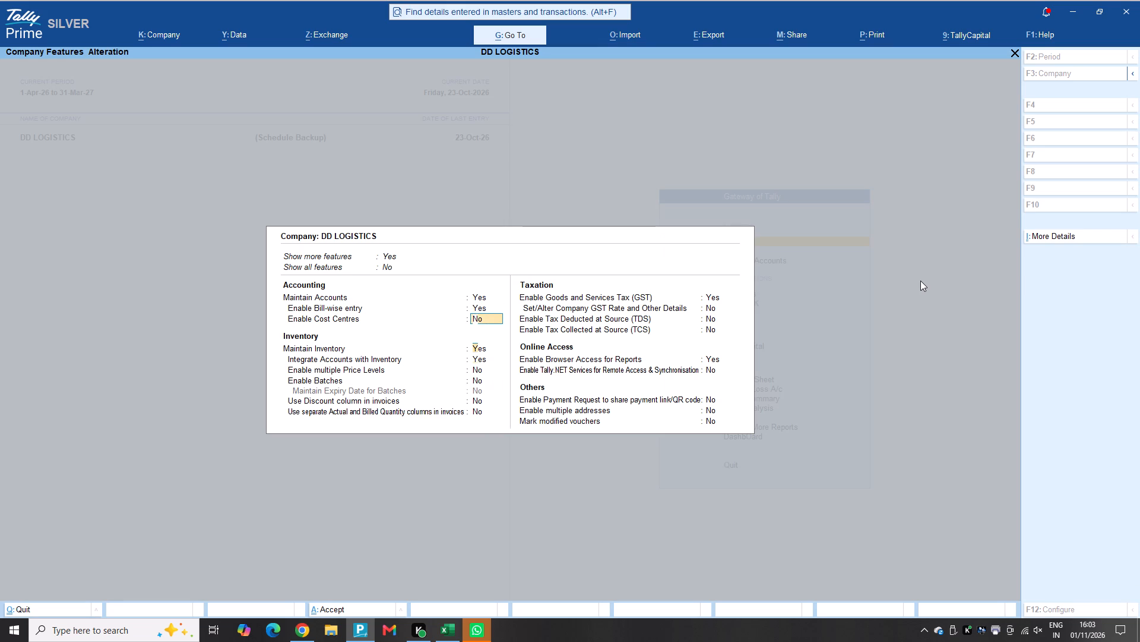
key("Down")
key("Down")
key("Down")
key("Down")
key("Down")
key("Down")
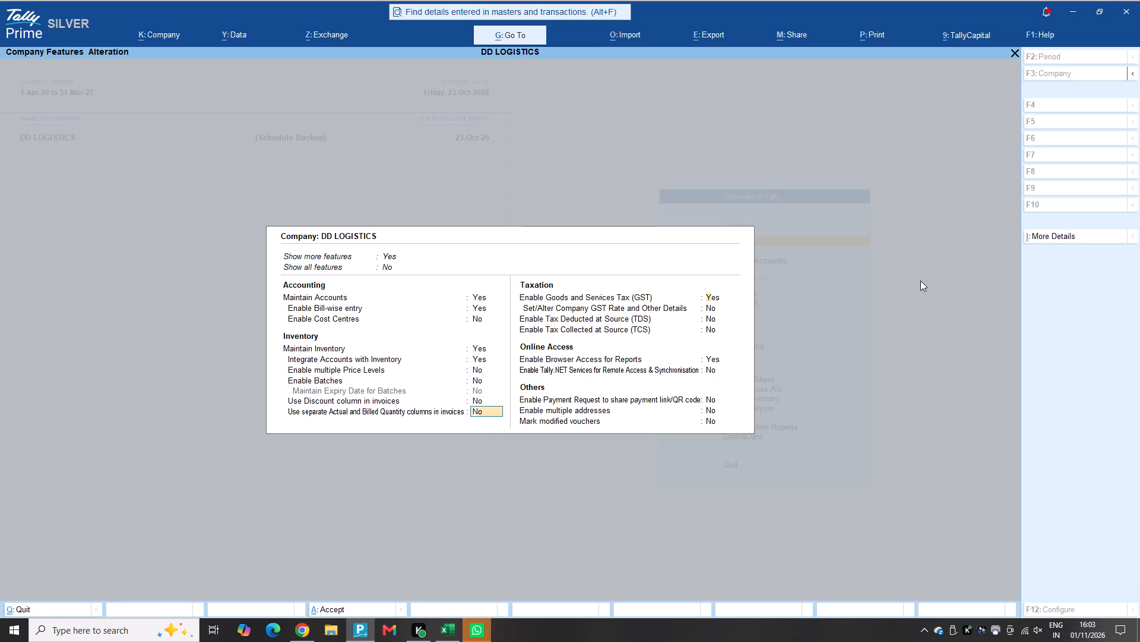
key("Down")
key("Down")
key("Down")
key("Down")
key("Down")
key("Down")
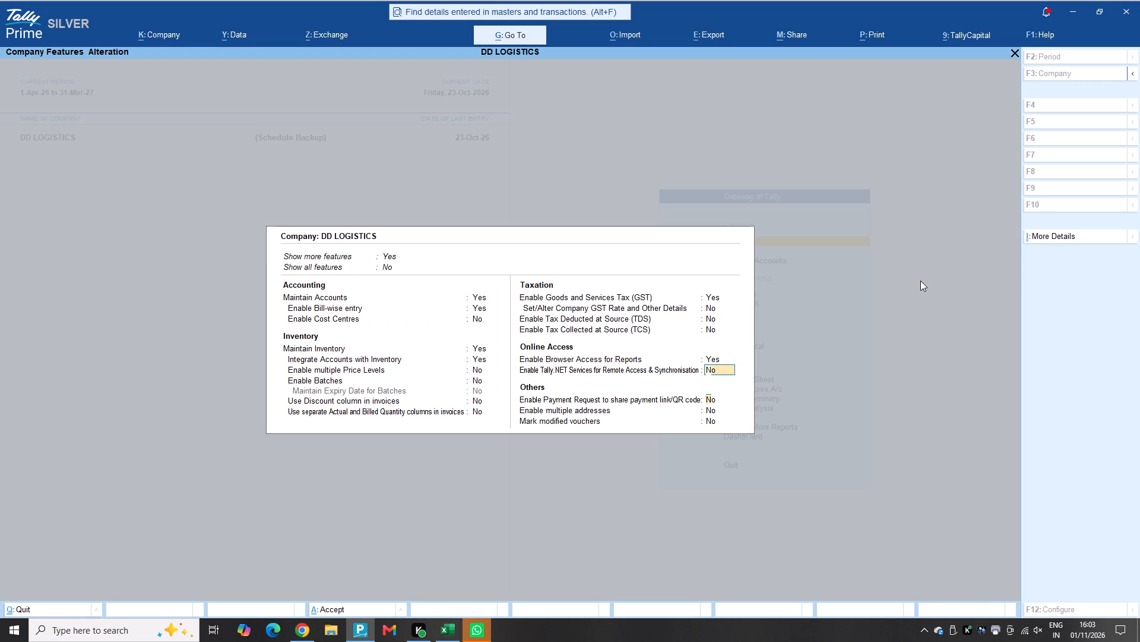
Open Payroll Statutory Details from the company's additional details, agreeing to enable the Payroll and Payroll Statutory feature.
left_click(1050, 241)
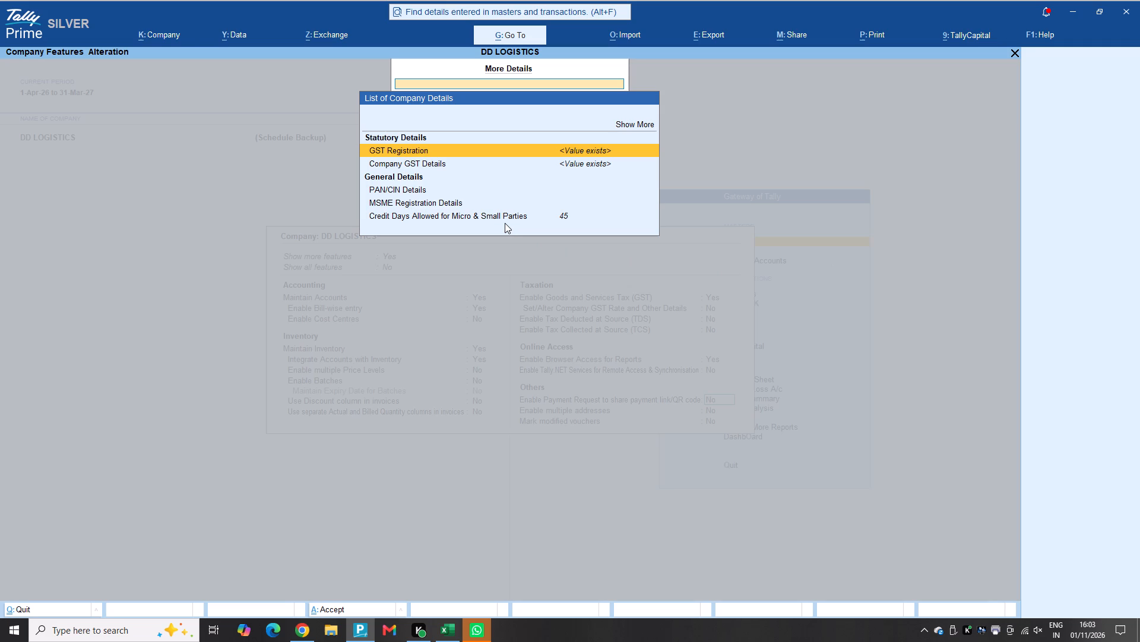
type("PA")
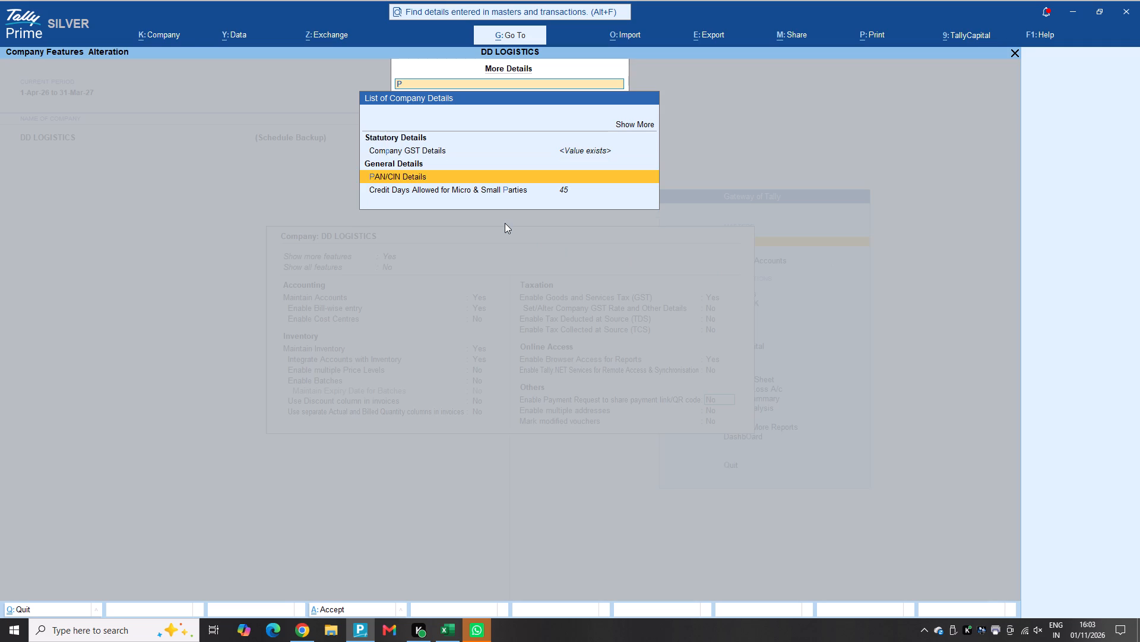
key("y")
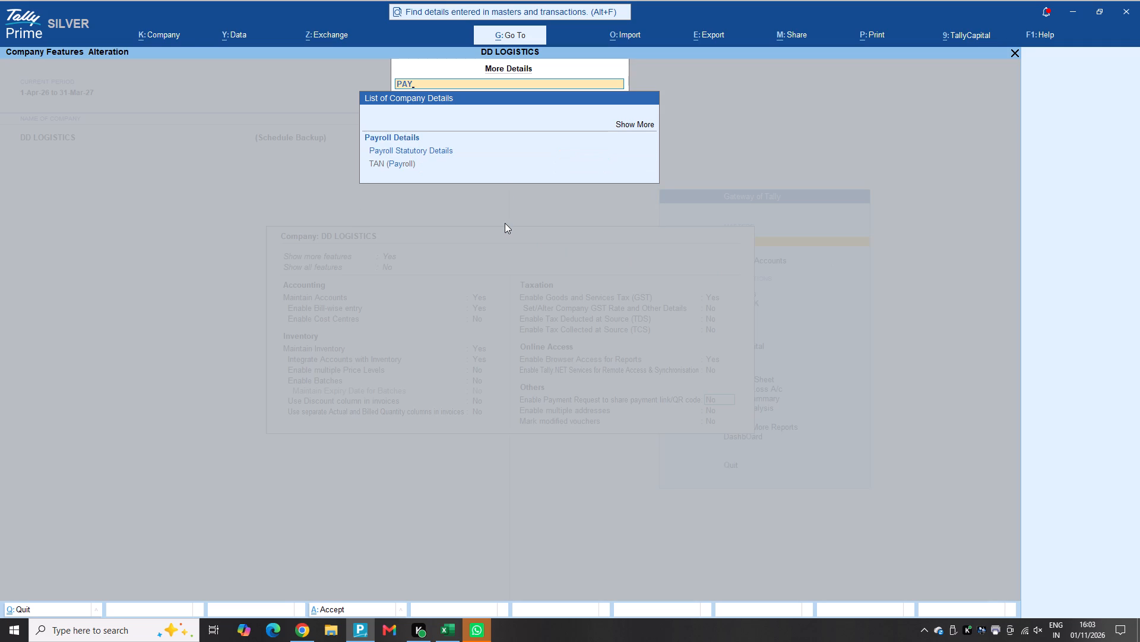
key("Down")
key("Down")
key("Return")
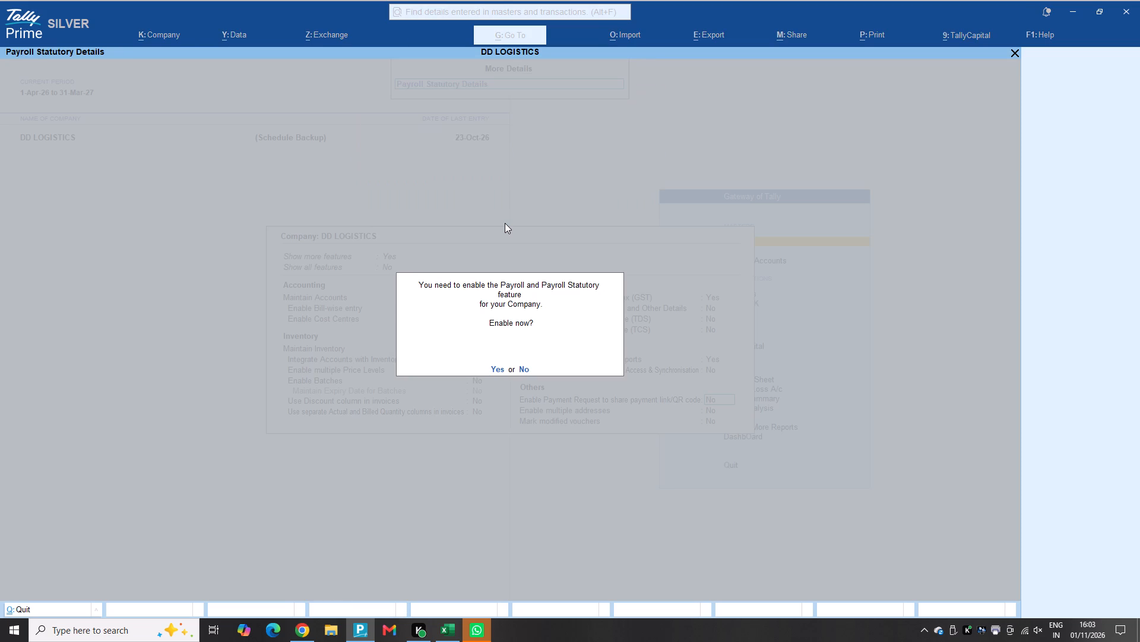
key("y")
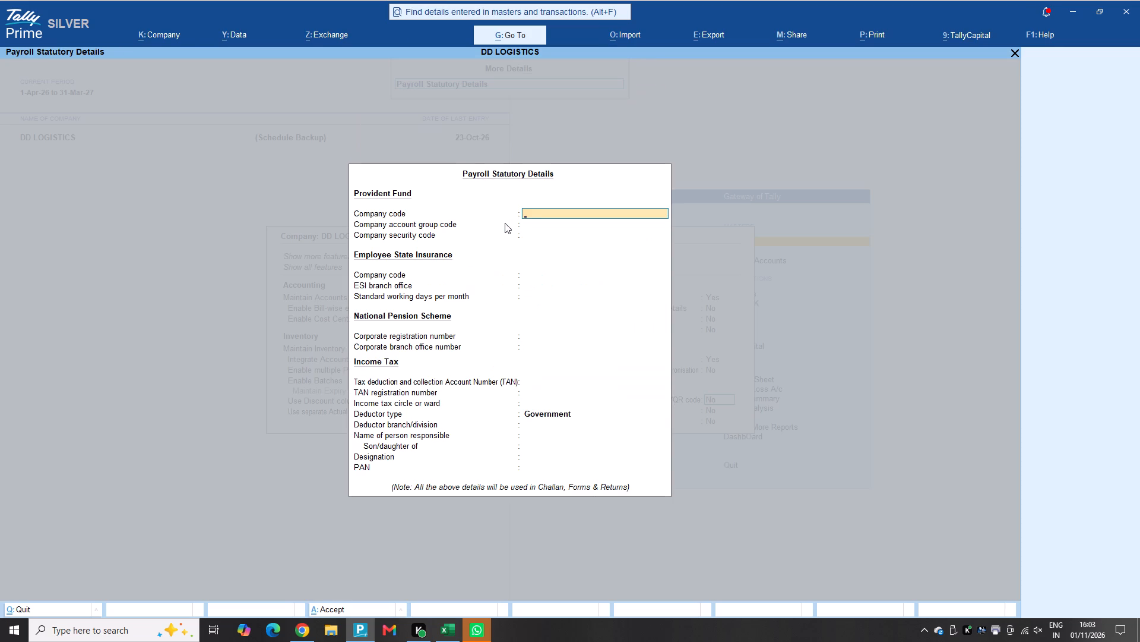
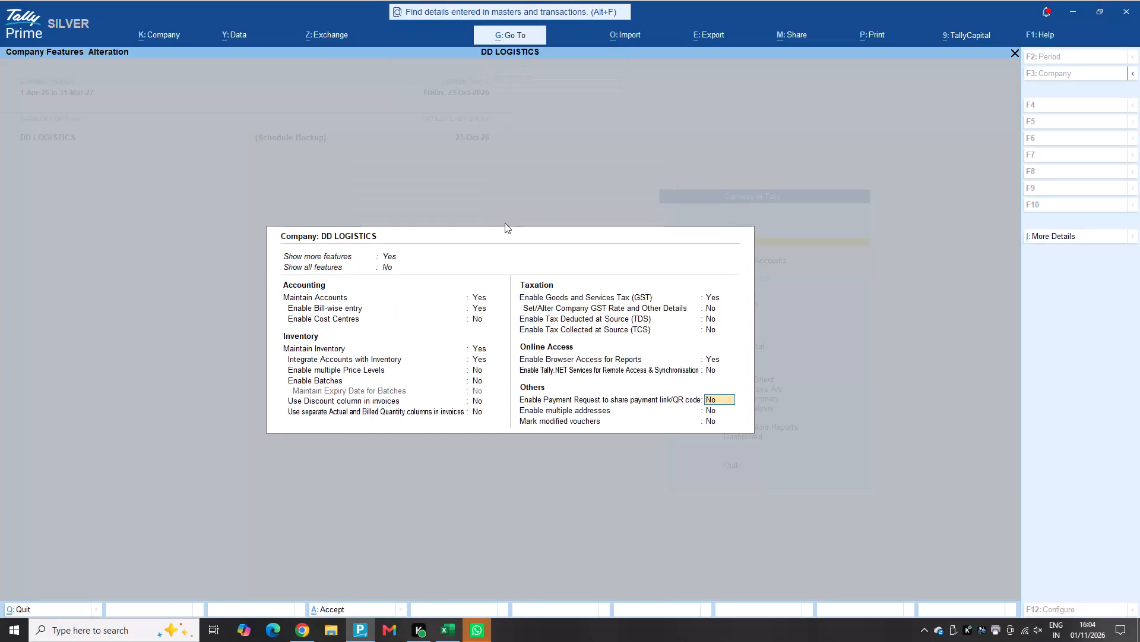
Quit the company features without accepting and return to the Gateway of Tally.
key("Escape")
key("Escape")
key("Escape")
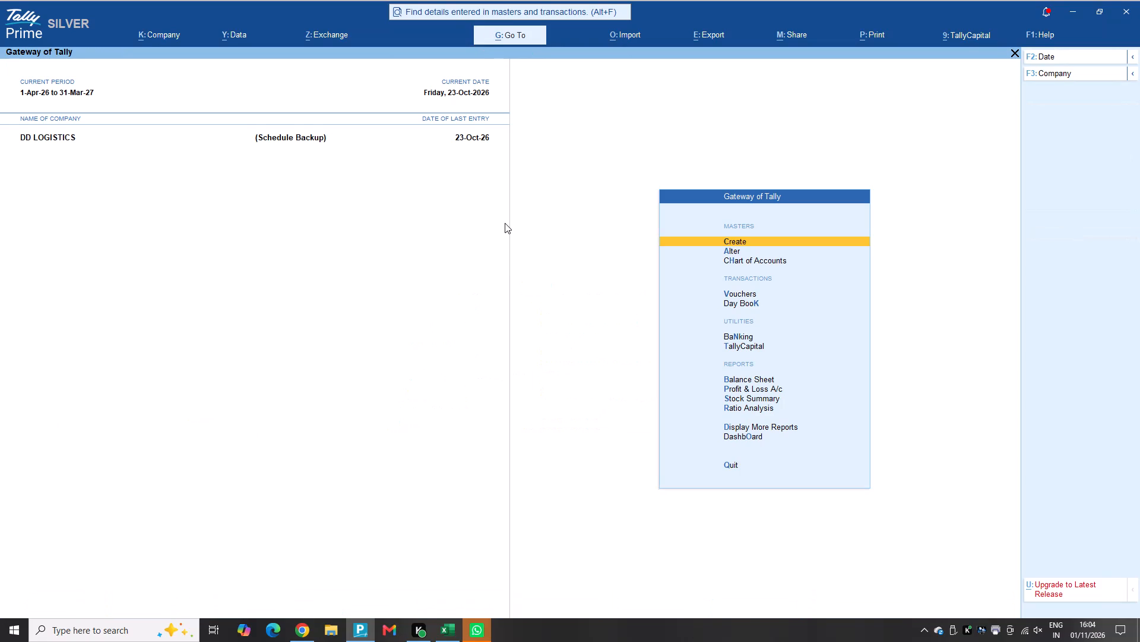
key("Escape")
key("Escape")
Look through the Account Books reports, examine the Voucher Clarification report, and return to the Gateway of Tally.
type("DA")
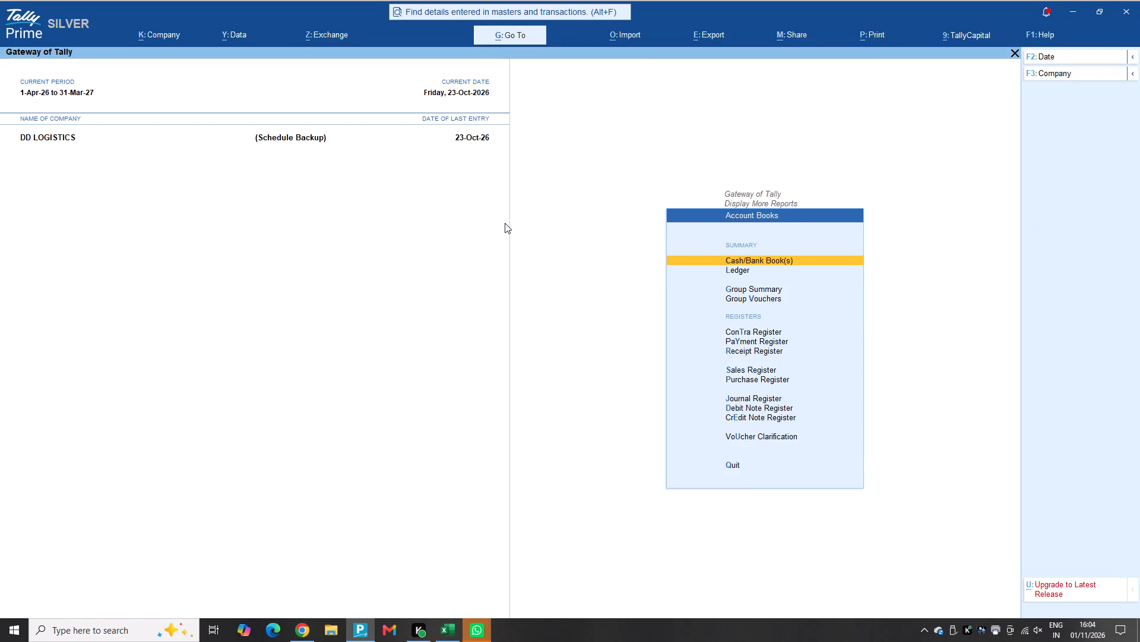
key("Down")
key("Down")
key("Down")
key("Down")
key("Down")
key("Down")
key("Down")
key("Down")
key("Down")
key("Down")
key("Down")
key("Down")
key("Down")
key("Down")
key("Down")
key("Up")
key("Up")
key("Up")
key("Return")
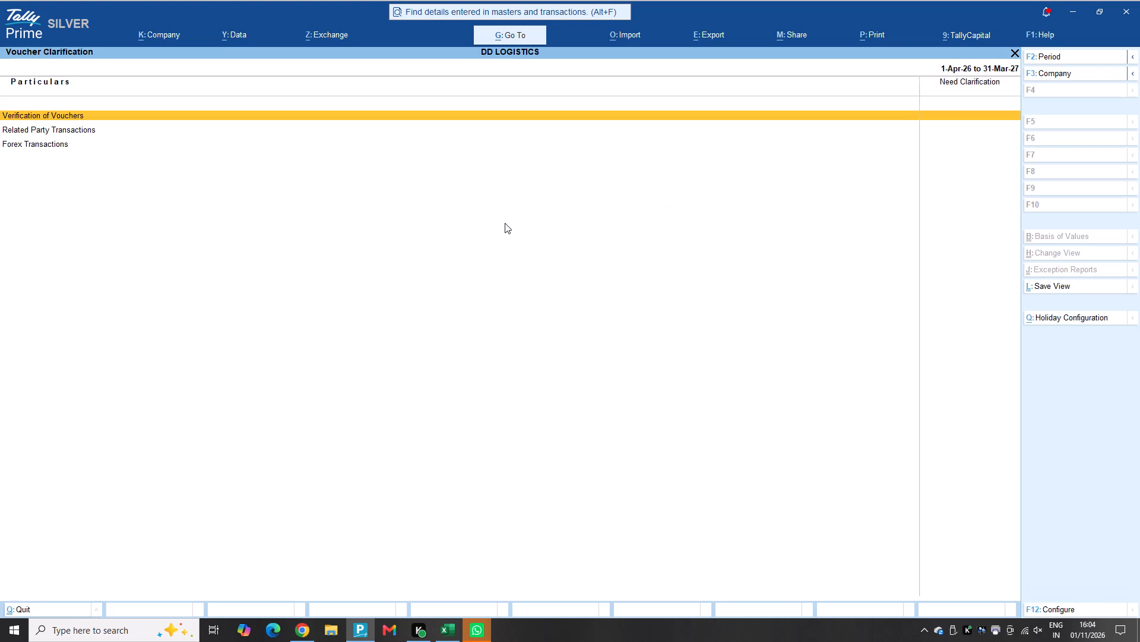
key("Escape")
key("Return")
key("Escape")
key("Escape")
key("Escape")
key("Escape")
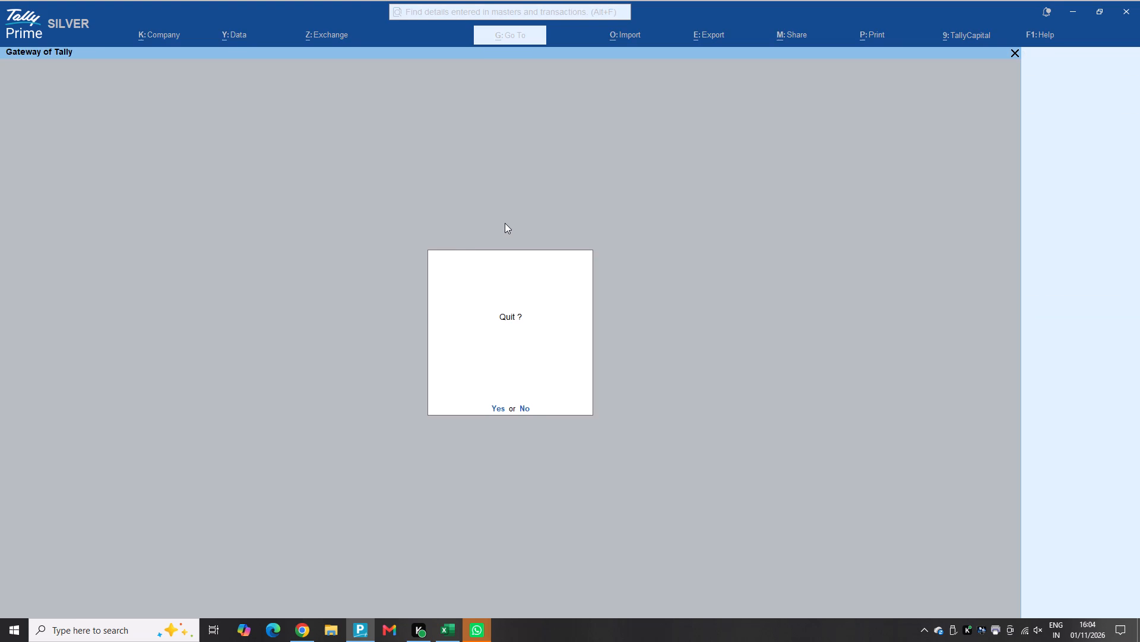
key("Escape")
Reopen the company features of DD LOGISTICS.
key("F11")
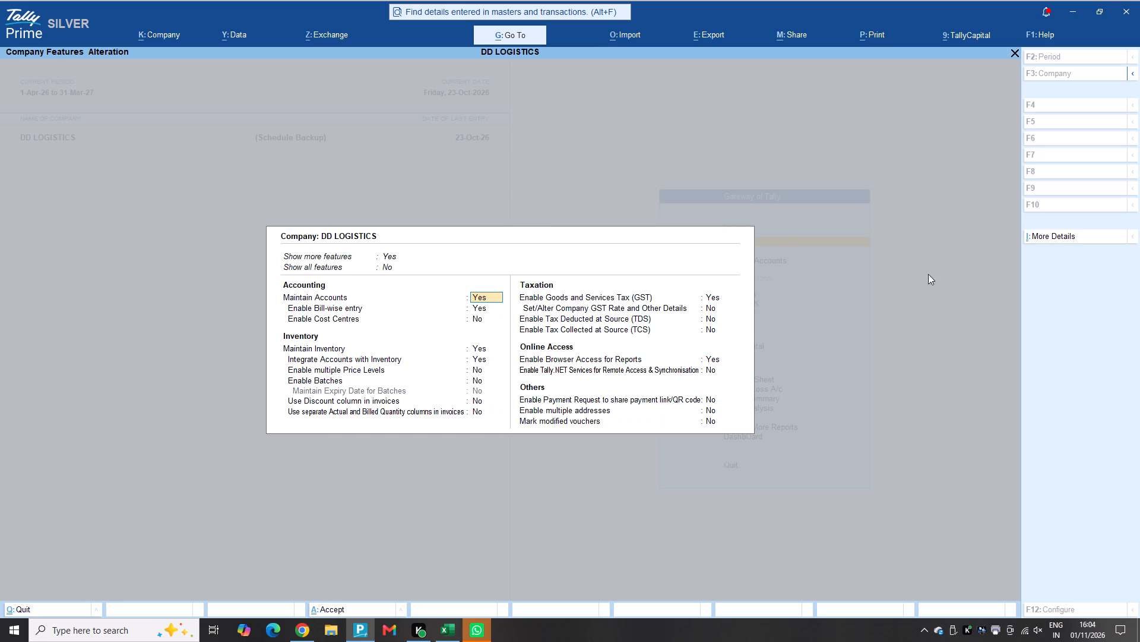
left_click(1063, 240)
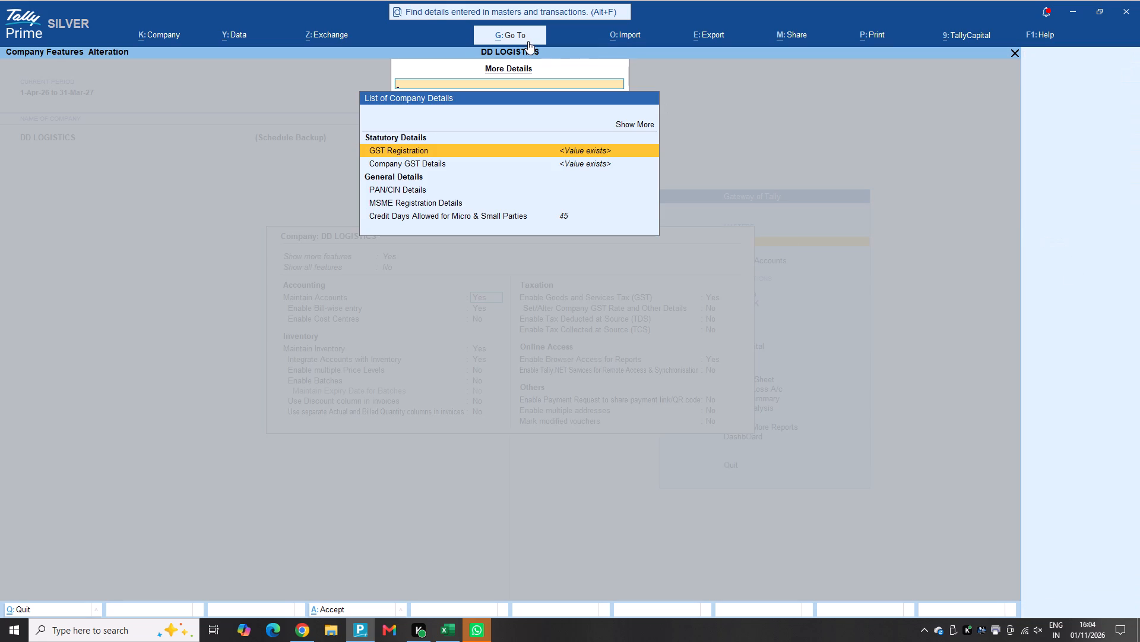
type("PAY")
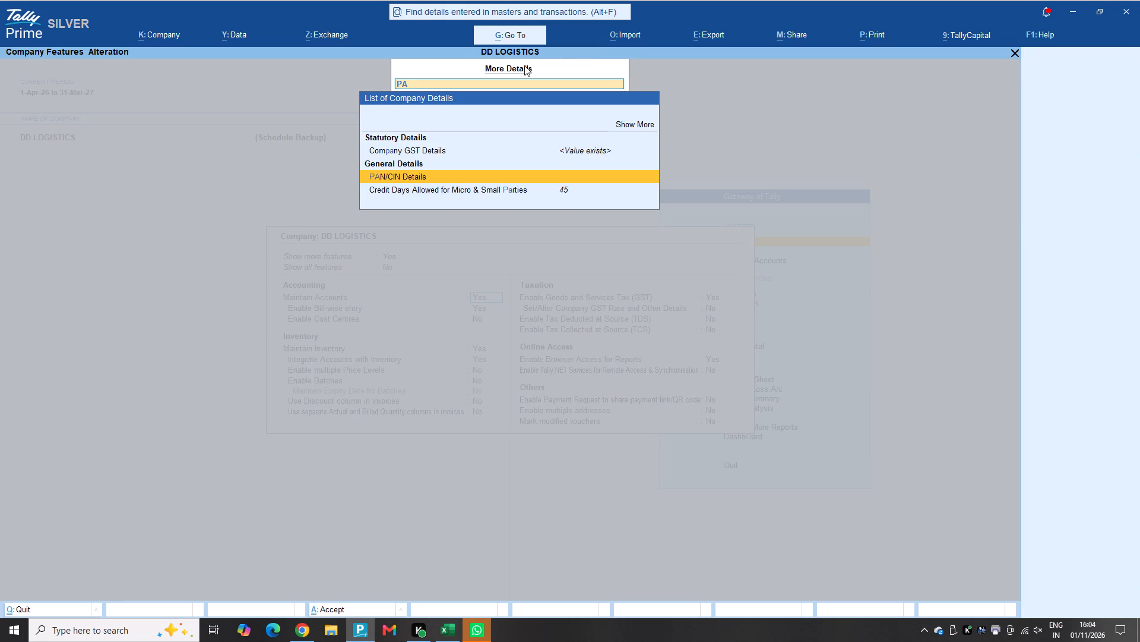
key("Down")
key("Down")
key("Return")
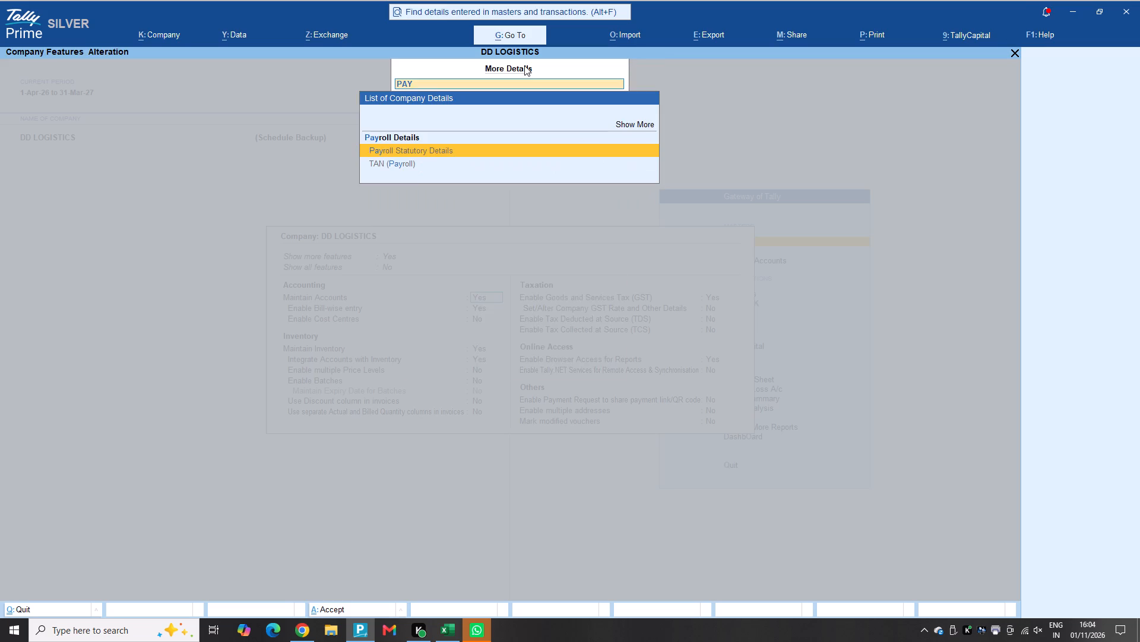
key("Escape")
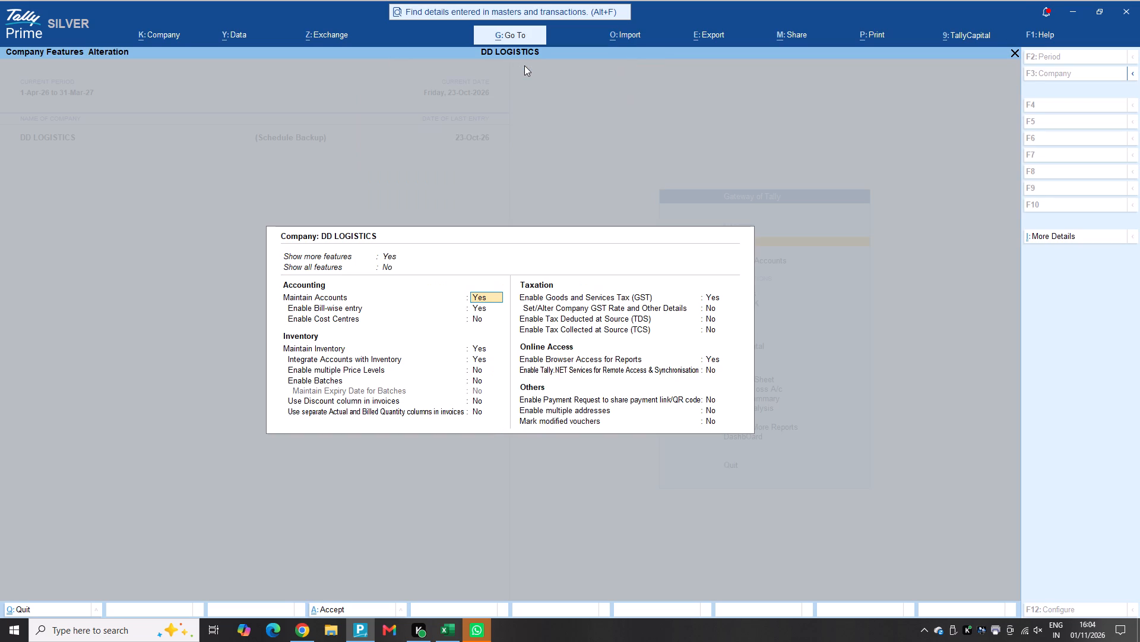
Open Payroll Statutory Details from the company's additional details, agreeing to enable the Payroll and Payroll Statutory feature.
key("ctrl+i")
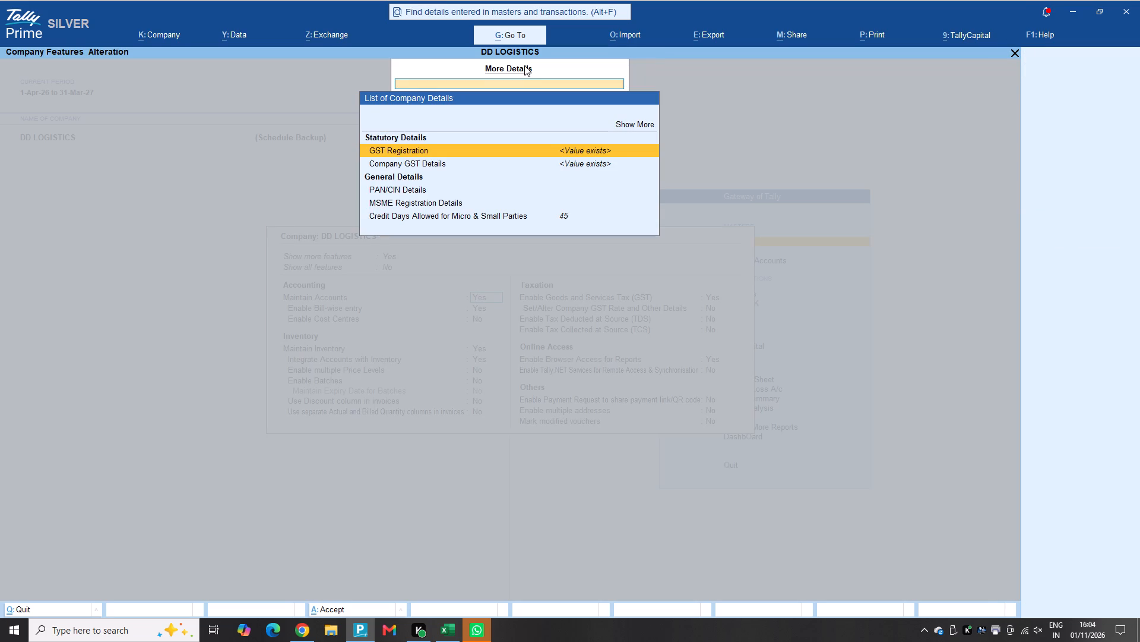
type("PA")
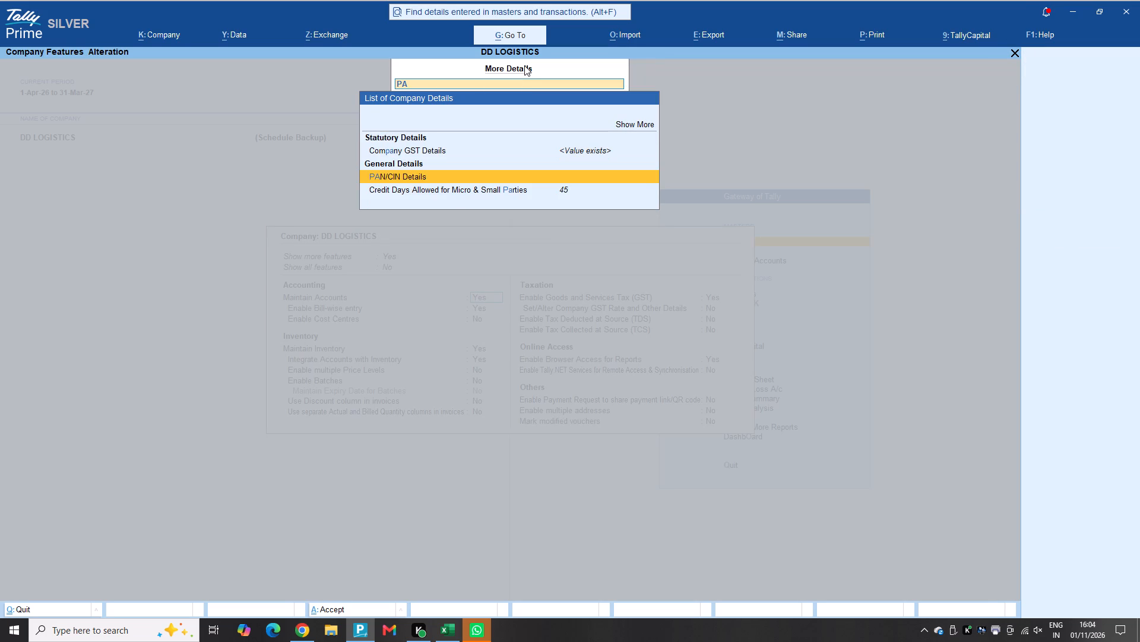
key("y")
key("Down")
key("Return")
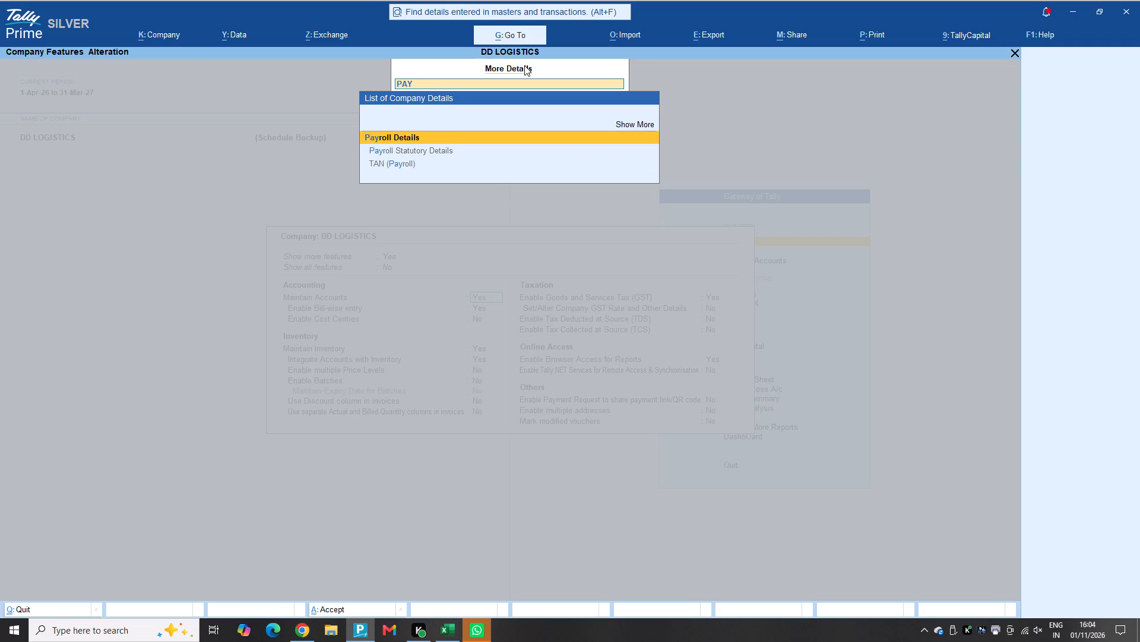
key("Return")
key("Down")
key("Return")
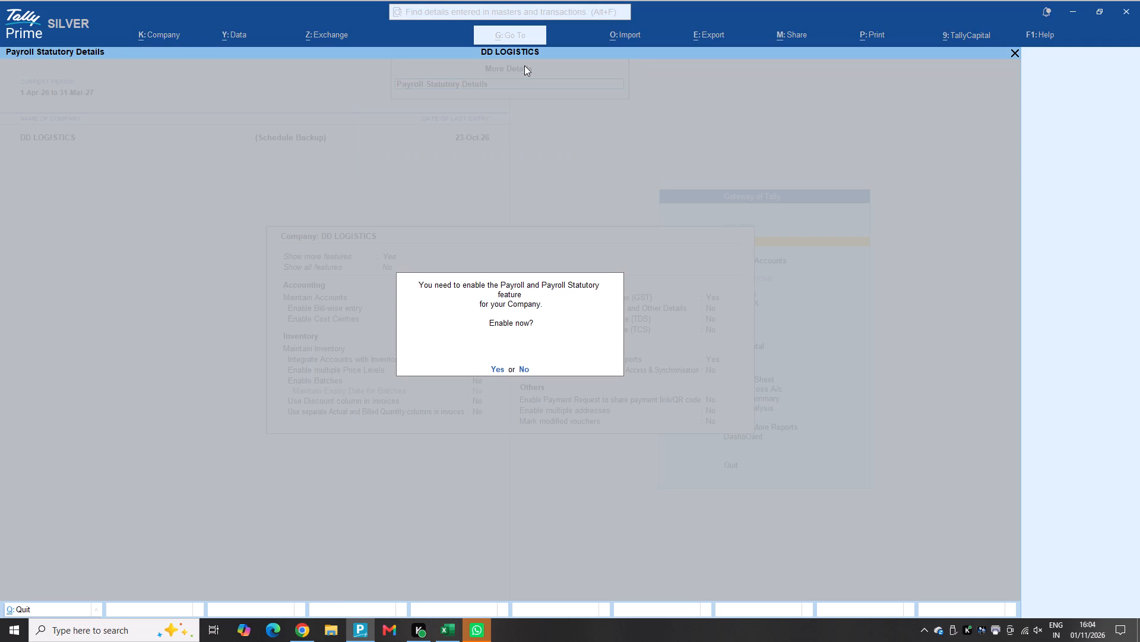
key("y")
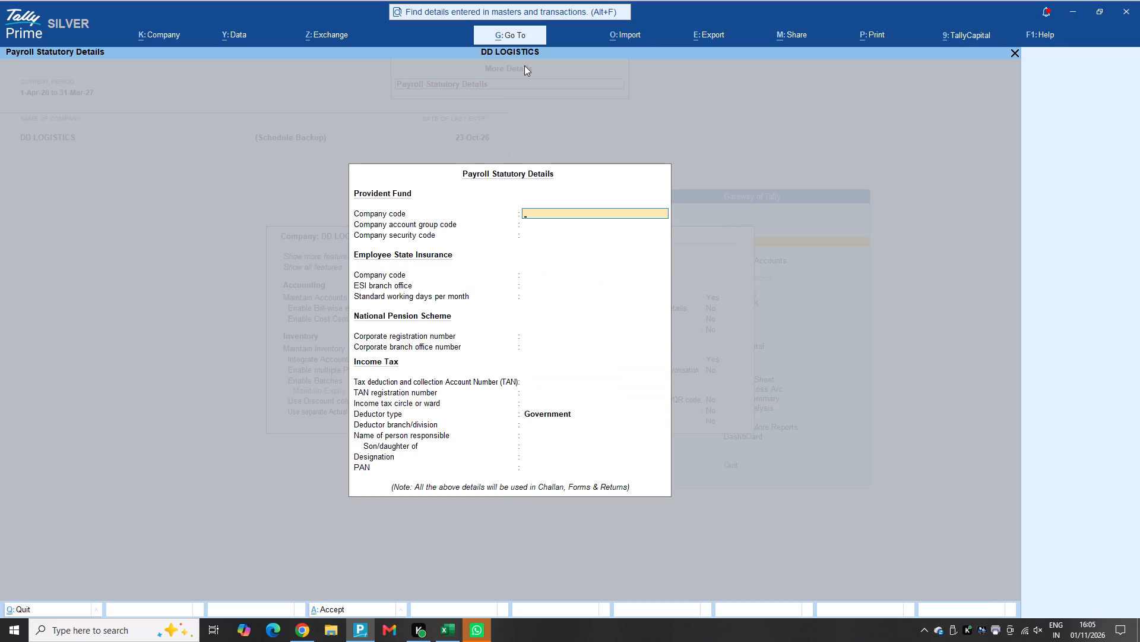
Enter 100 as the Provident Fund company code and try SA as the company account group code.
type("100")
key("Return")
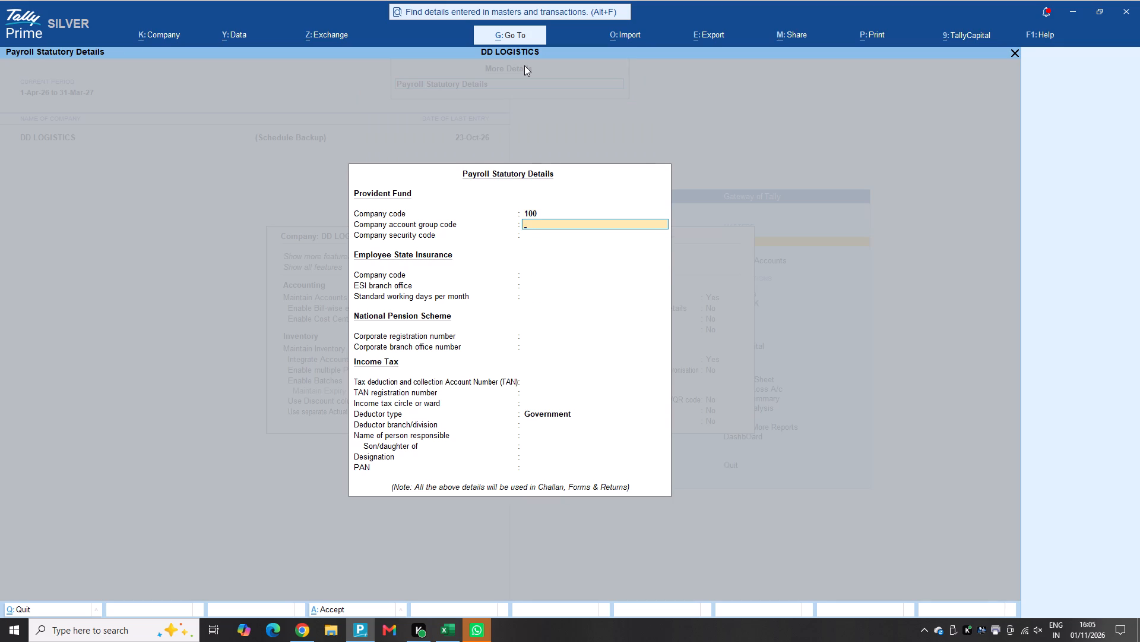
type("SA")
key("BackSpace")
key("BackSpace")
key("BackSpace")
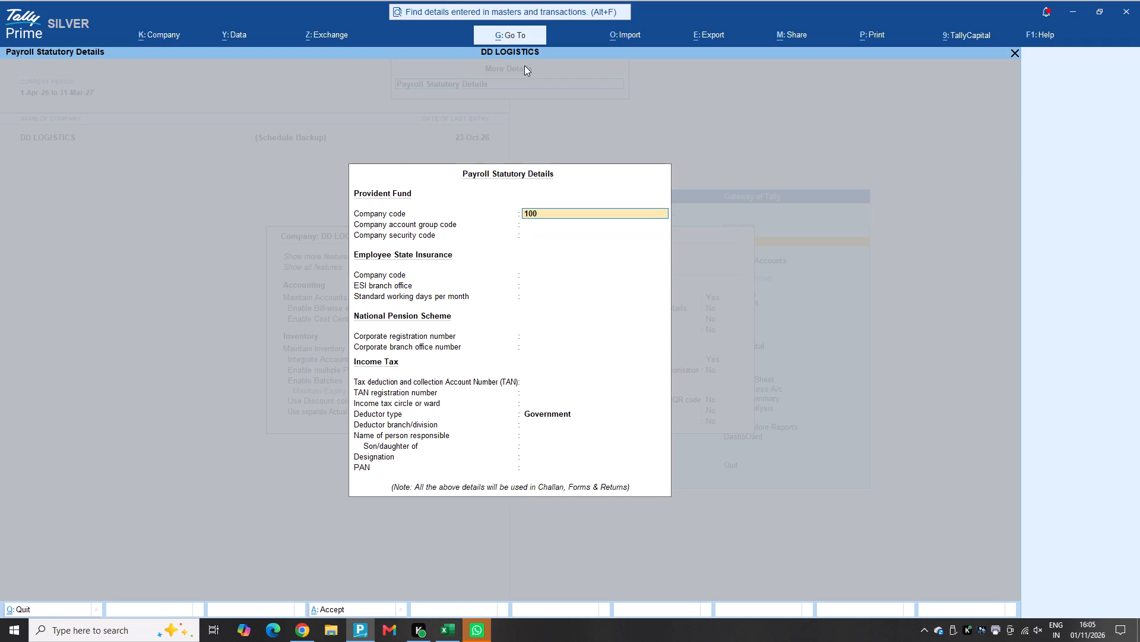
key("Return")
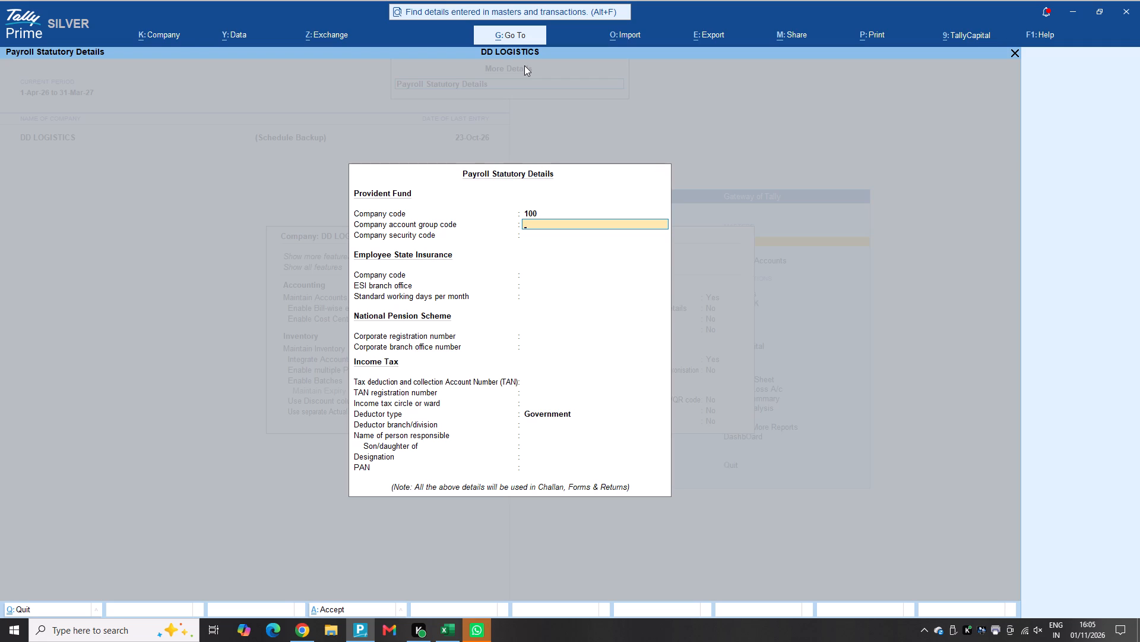
Set the Provident Fund company code and account group code to 00, and fill the company security code with placeholder zeros.
key("BackSpace")
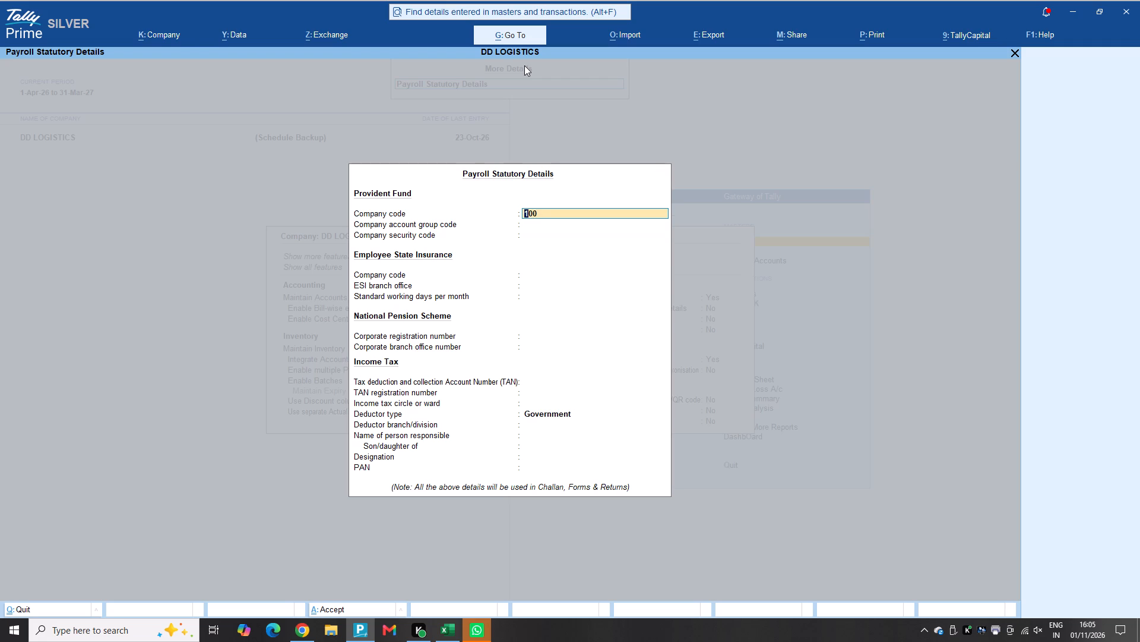
type("00")
key("Return")
type("00")
key("Return")
type("000")
key("Return")
Set the Employee State Insurance company code and ESI branch office to 00, with 30 standard working days per month.
type("00")
key("Return")
type("00")
key("Return")
type("00")
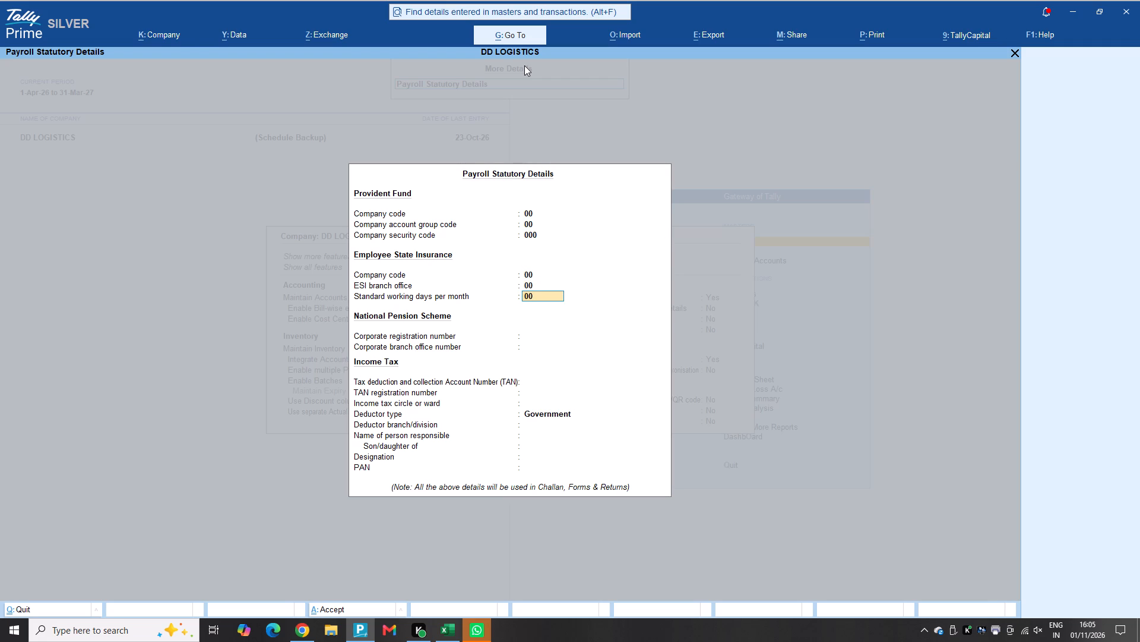
key("BackSpace")
key("BackSpace")
type("30")
key("Return")
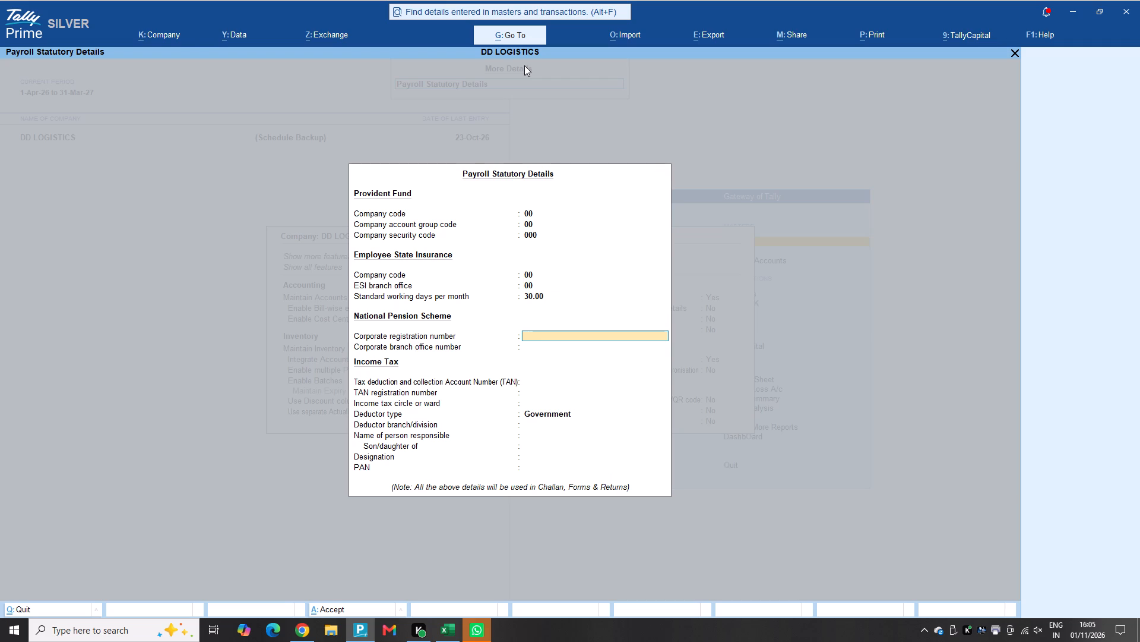
Set both the corporate registration number and corporate branch office number of the National Pension Scheme to 000.
type("000")
key("Return")
type("000")
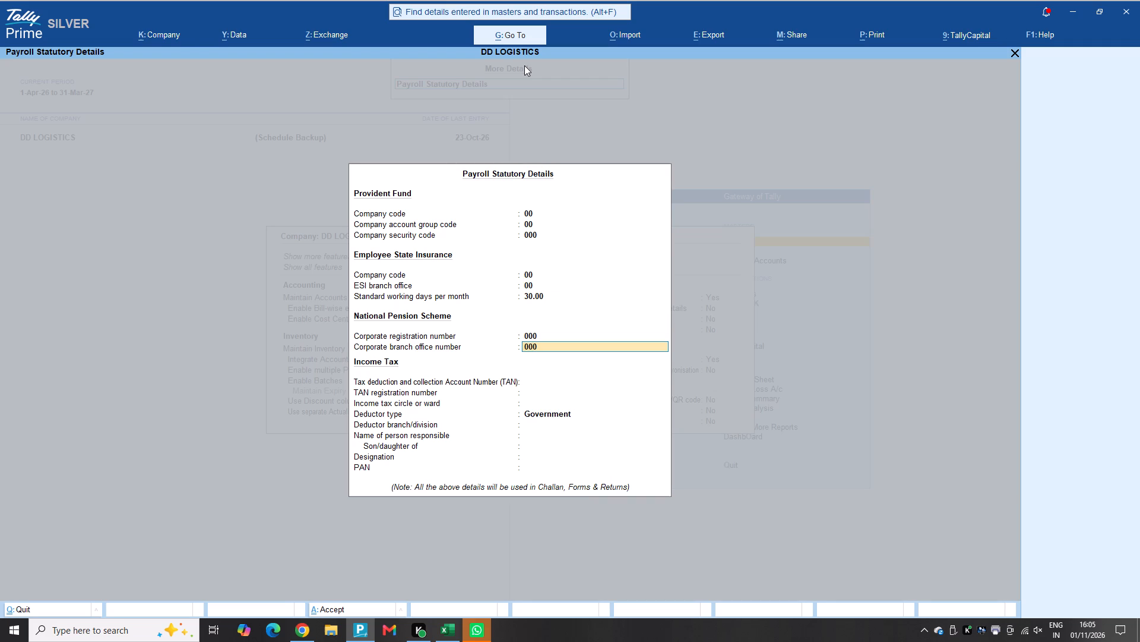
key("Return")
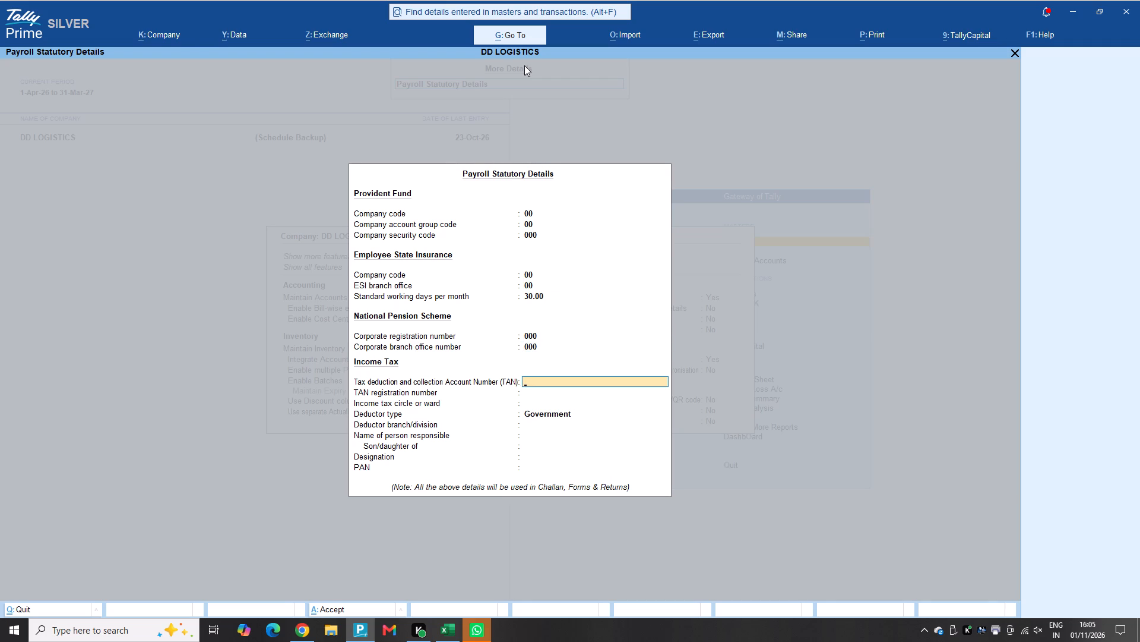
Keep Government as the income tax deductor type, leave the other Income Tax fields blank, and accept the payroll statutory details.
key("Return")
key("Return")
key("Return")
key("Return")
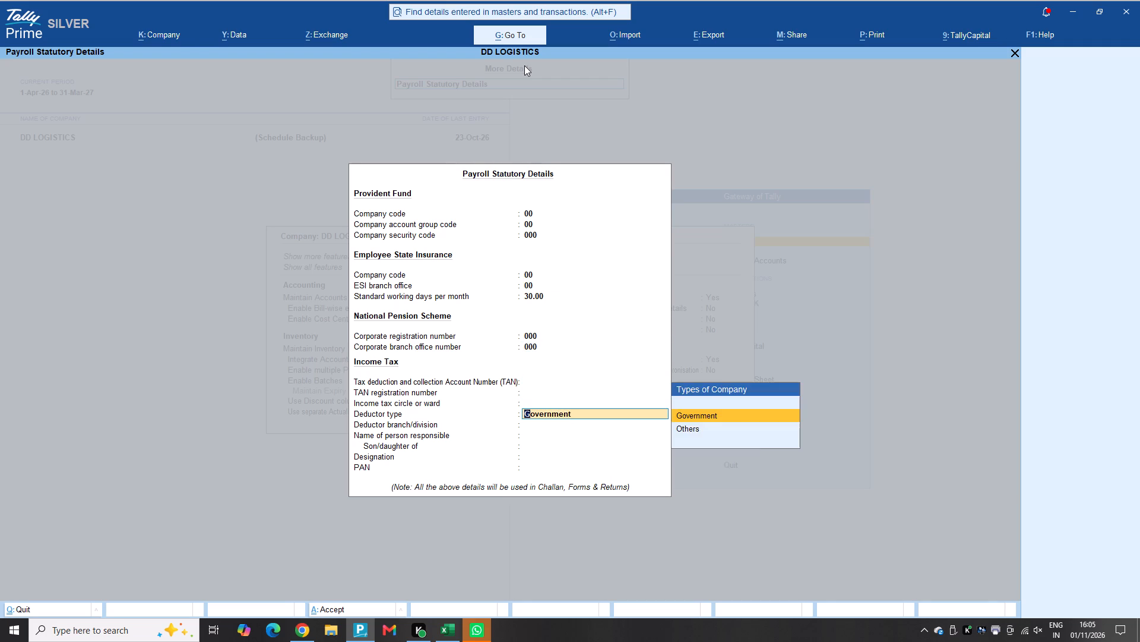
key("Return")
key("Return")
key("Return")
key("Return")
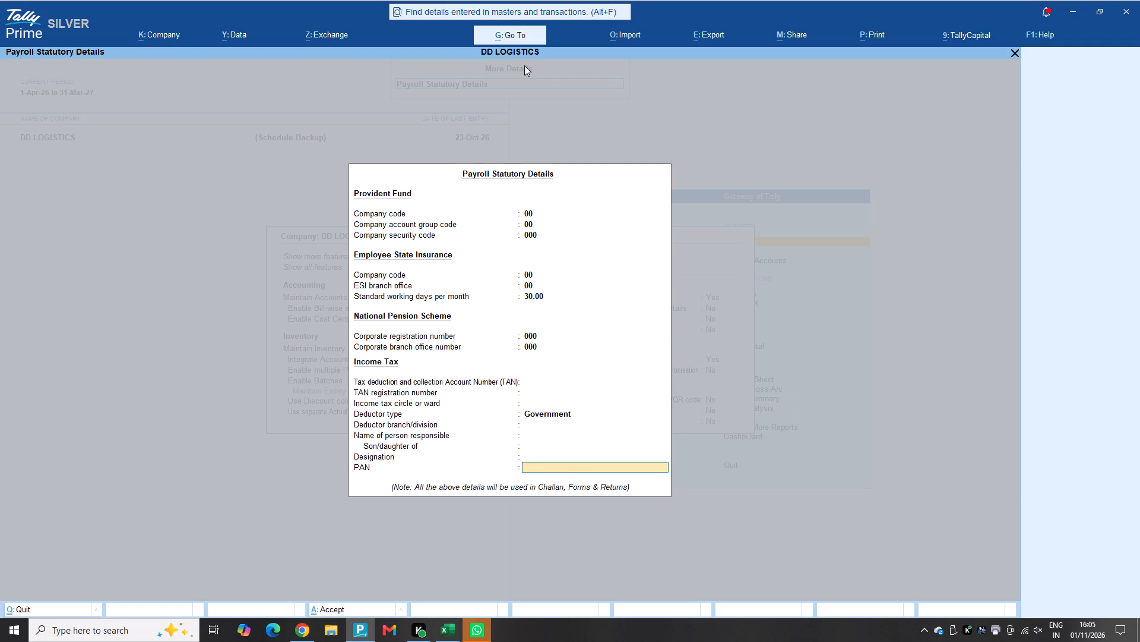
key("ctrl+a")
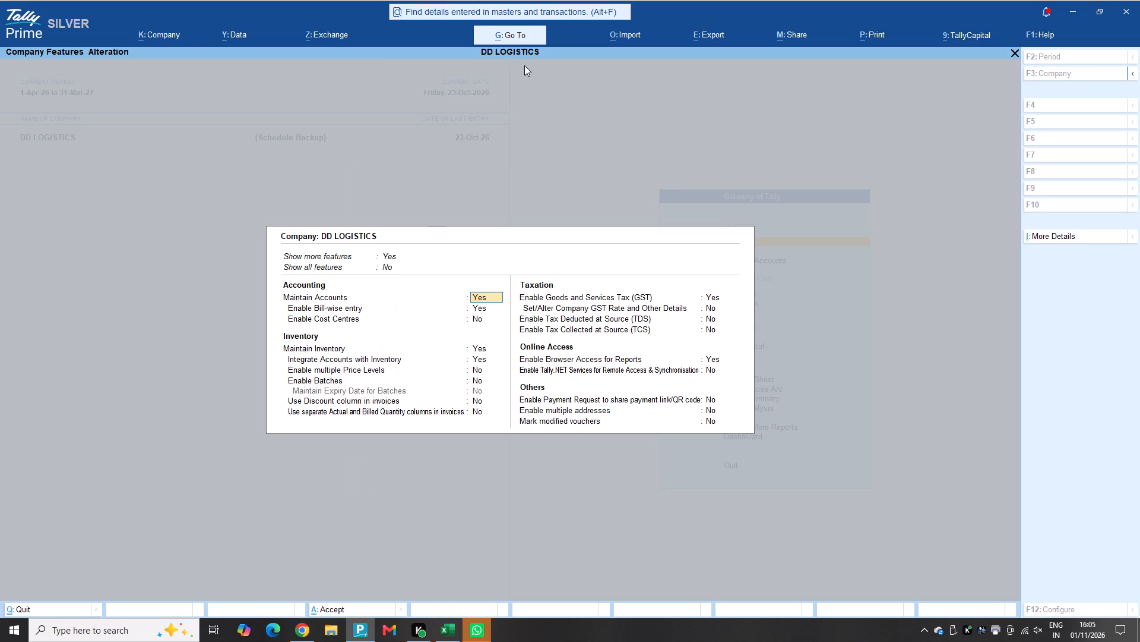
Check the accounting, inventory, taxation, online access and other company features for a payroll setting.
key("Right")
key("Down")
key("Down")
key("Down")
key("Down")
key("Down")
key("Down")
key("Down")
key("Down")
key("Down")
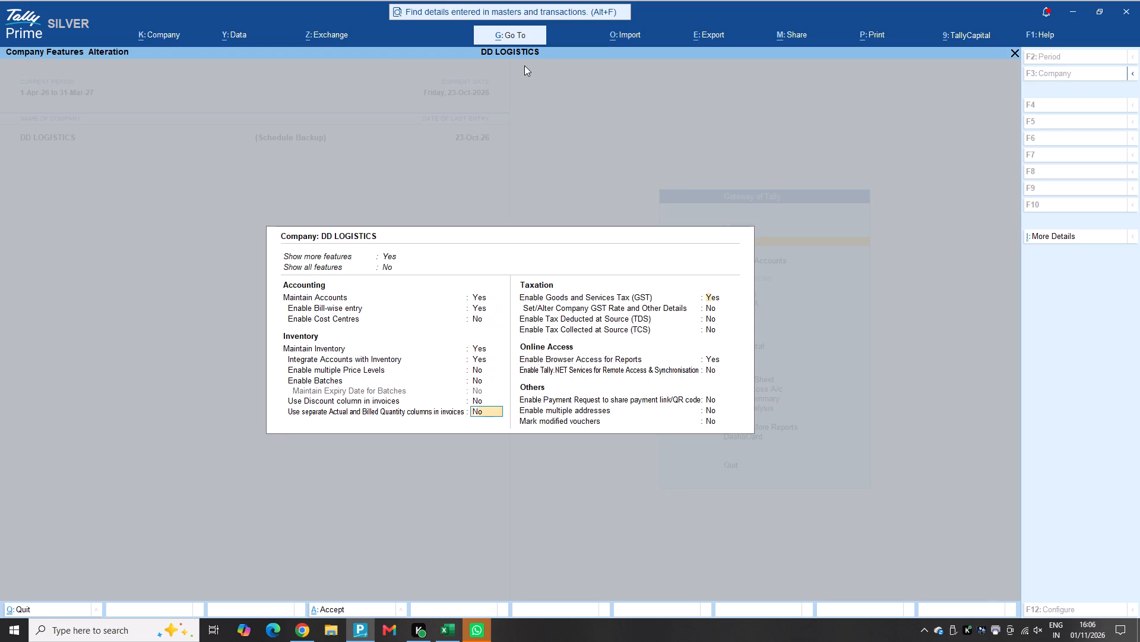
key("Down")
key("Down")
key("Down")
key("Down")
key("Down")
key("Down")
key("Down")
Enable Payment Request to share payment link/QR code without creating a merchant profile, and accept the company features.
key("Up")
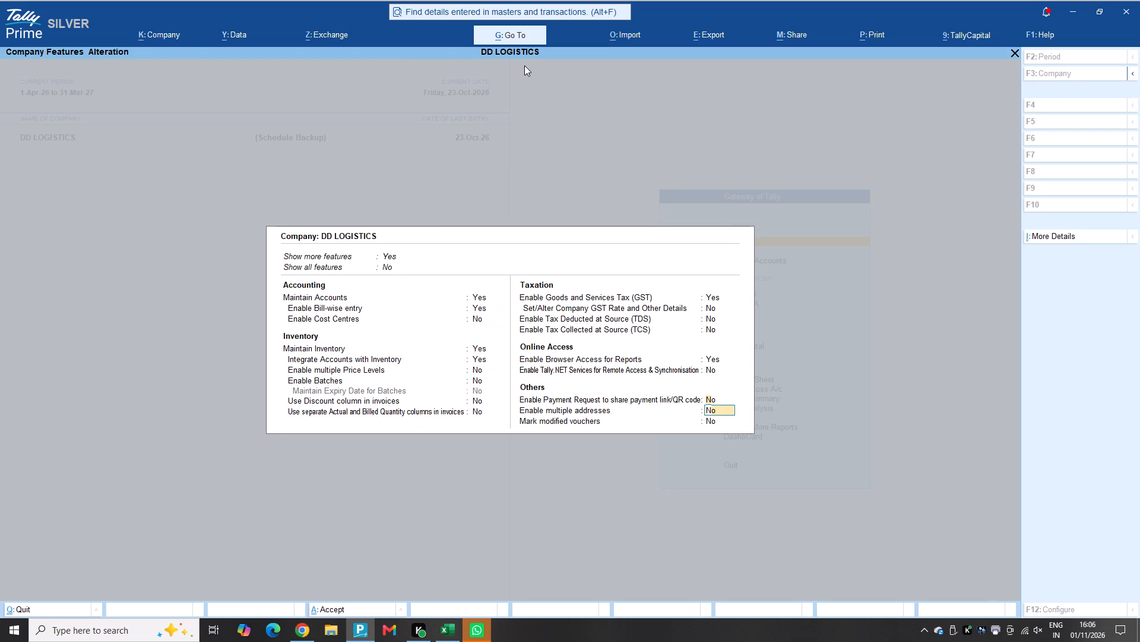
key("y")
key("Return")
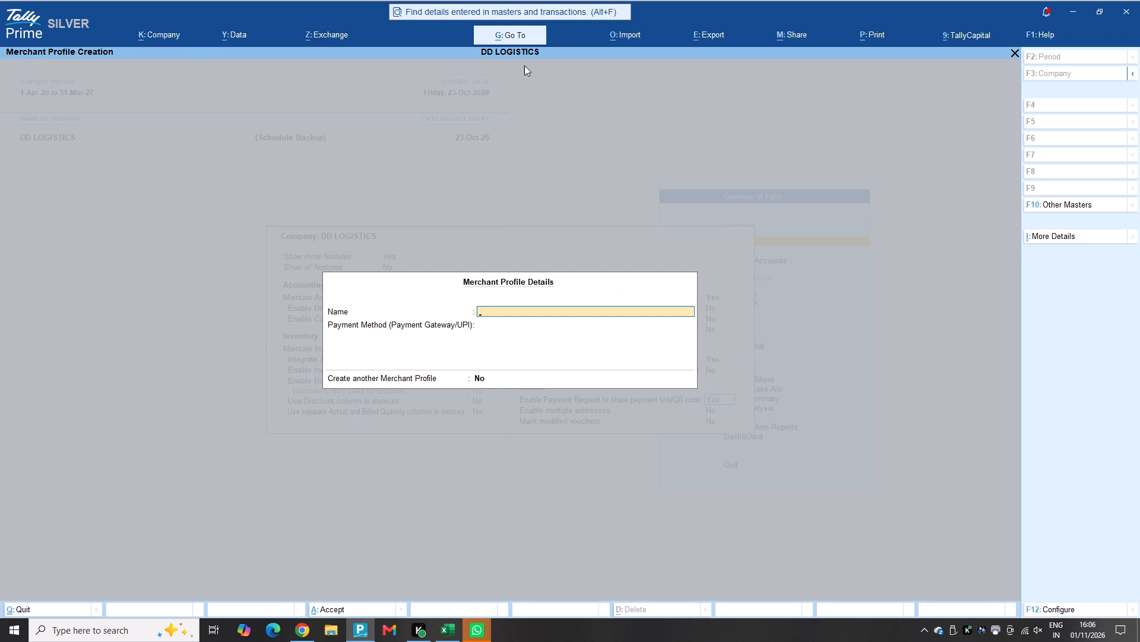
key("Escape")
key("Escape")
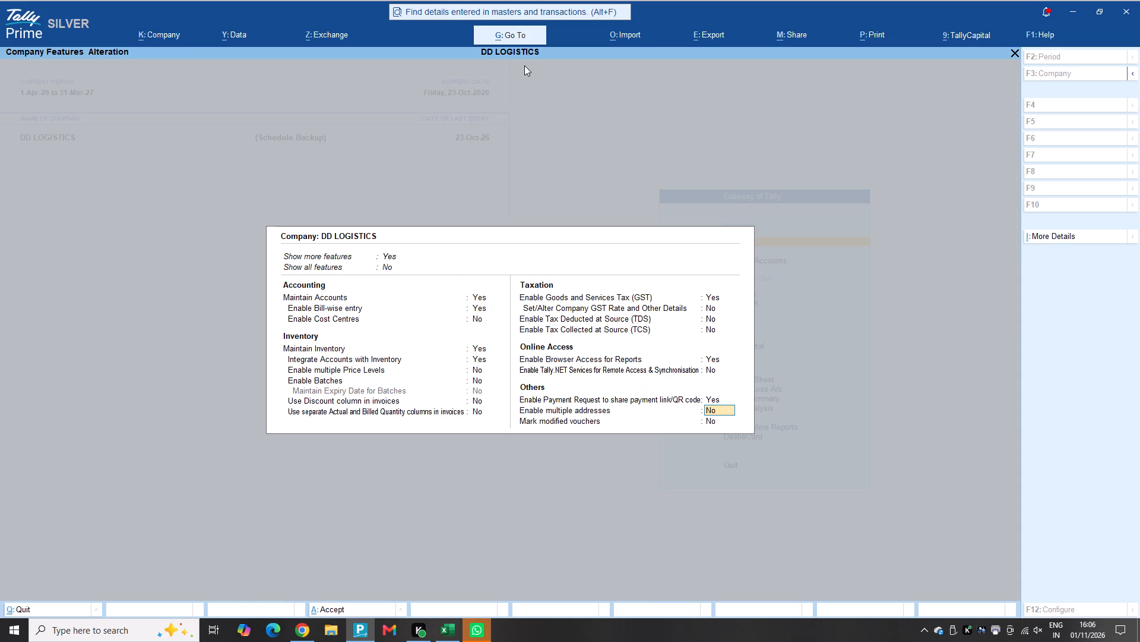
key("Down")
key("Down")
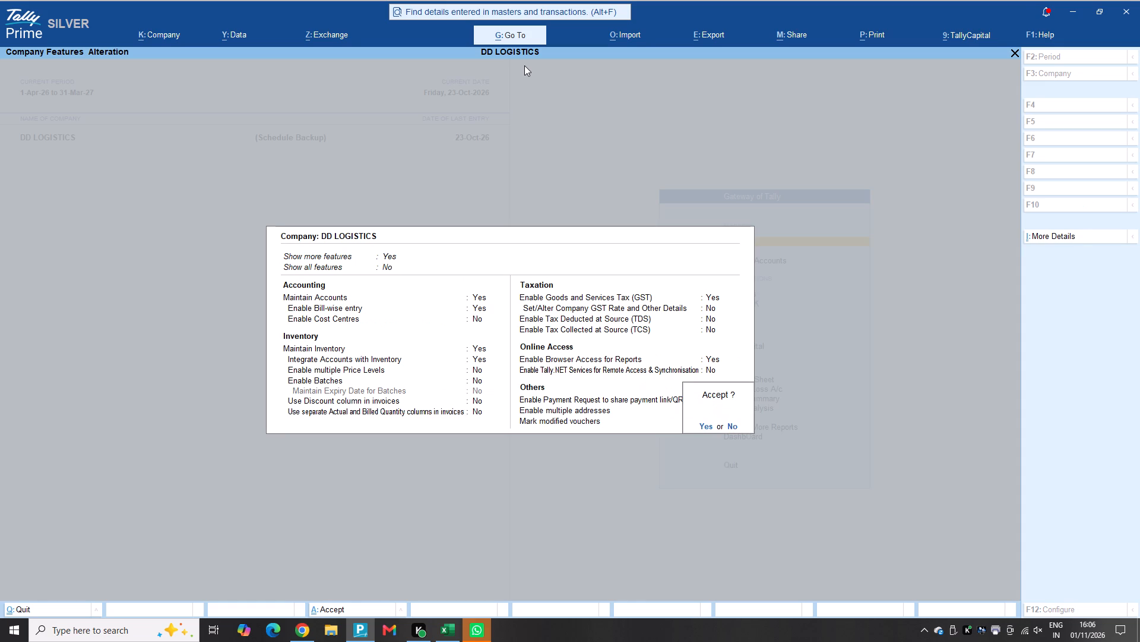
key("Down")
key("ctrl+a")
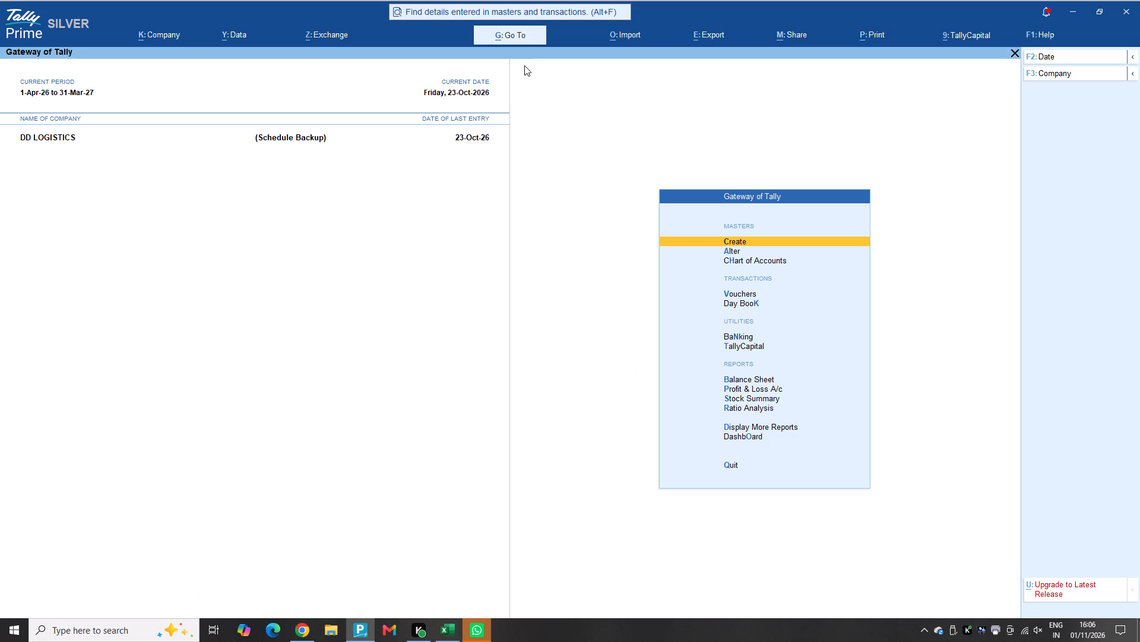
Open the Single Pay Slip report and check for employees to select, leaving it without choosing one.
left_click(521, 38)
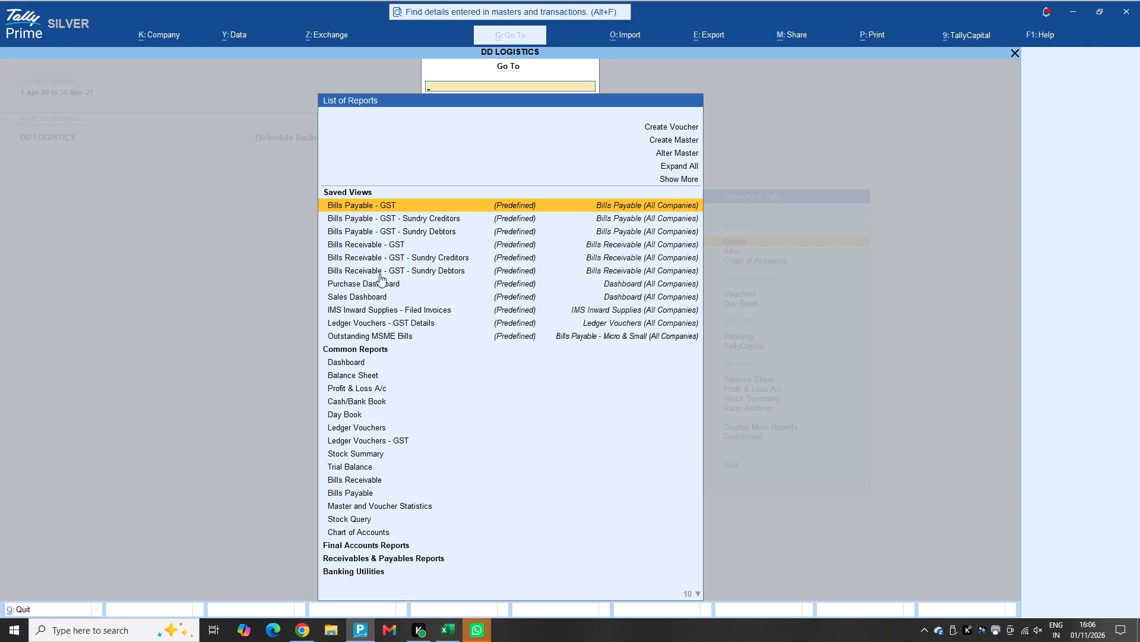
type("SING")
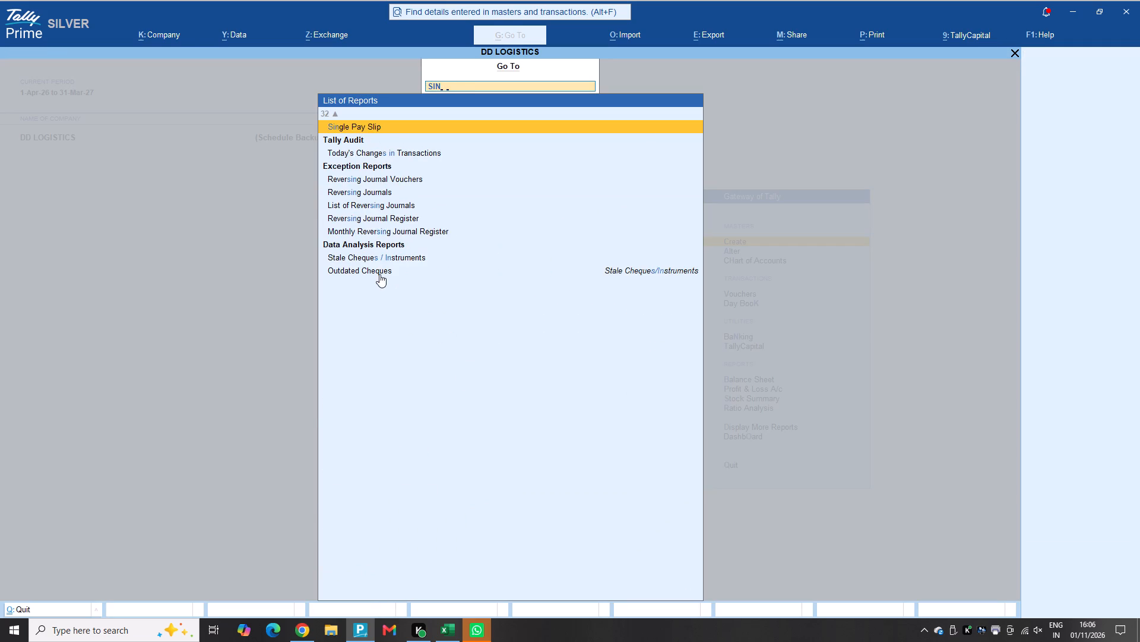
key("Return")
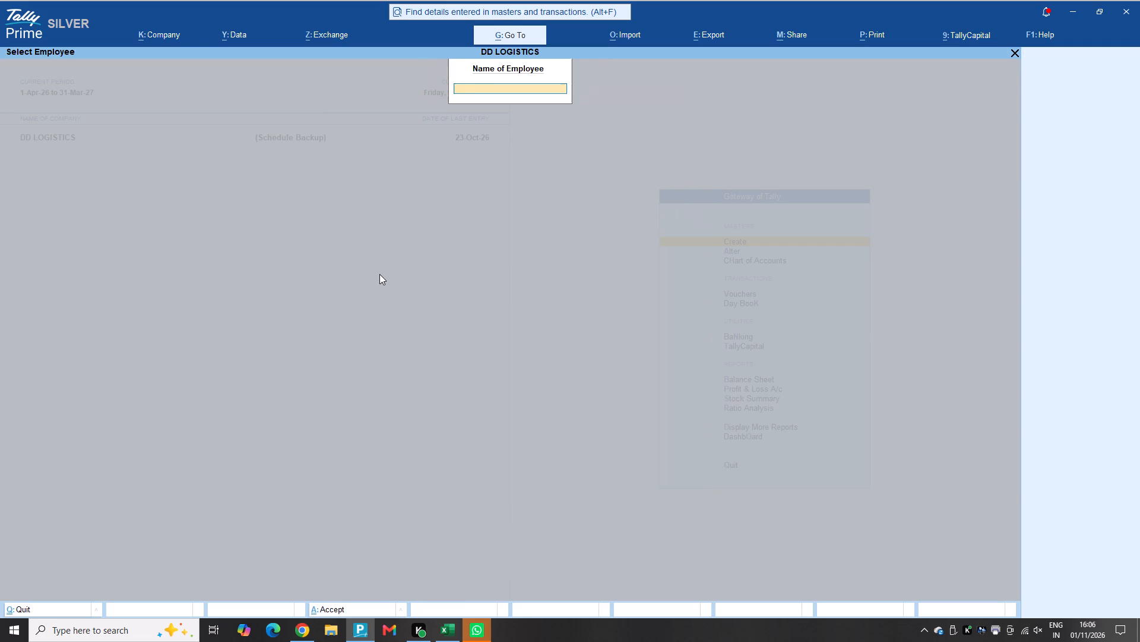
key("a")
key("Escape")
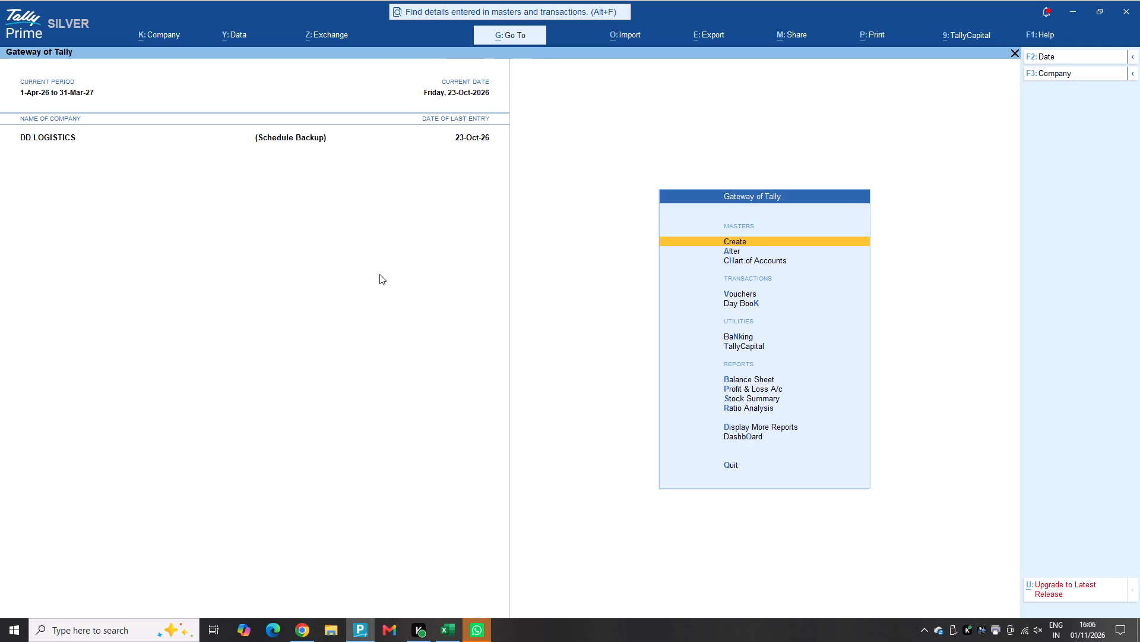
Create an employee group named DRIVERS under Primary, without salary details, and leave employee group creation.
key("ctrl+g")
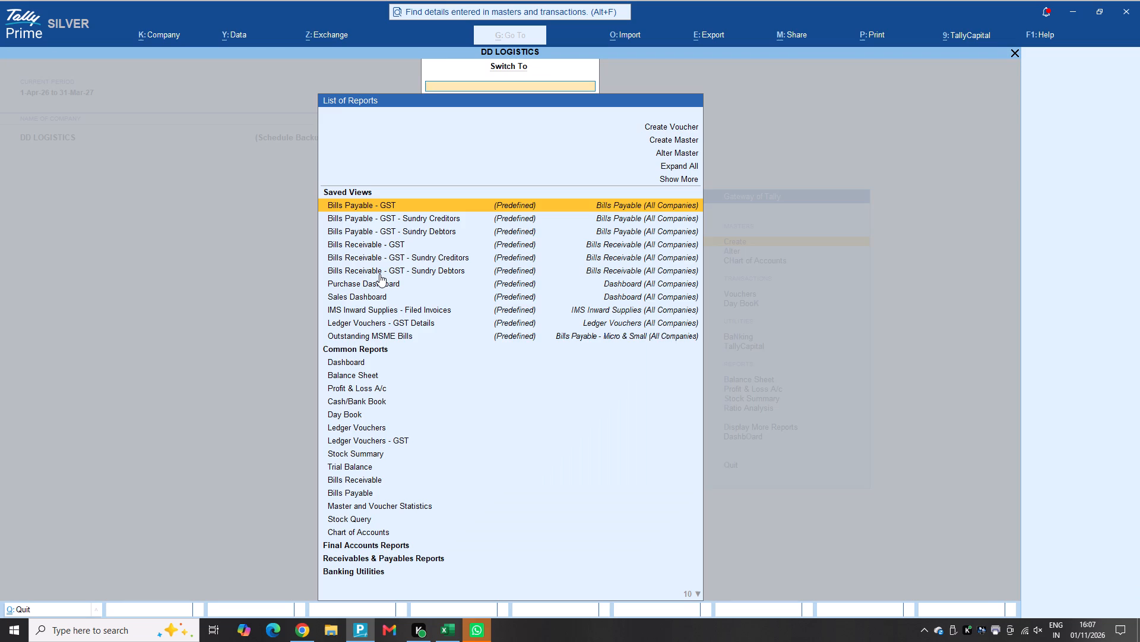
type("CRE")
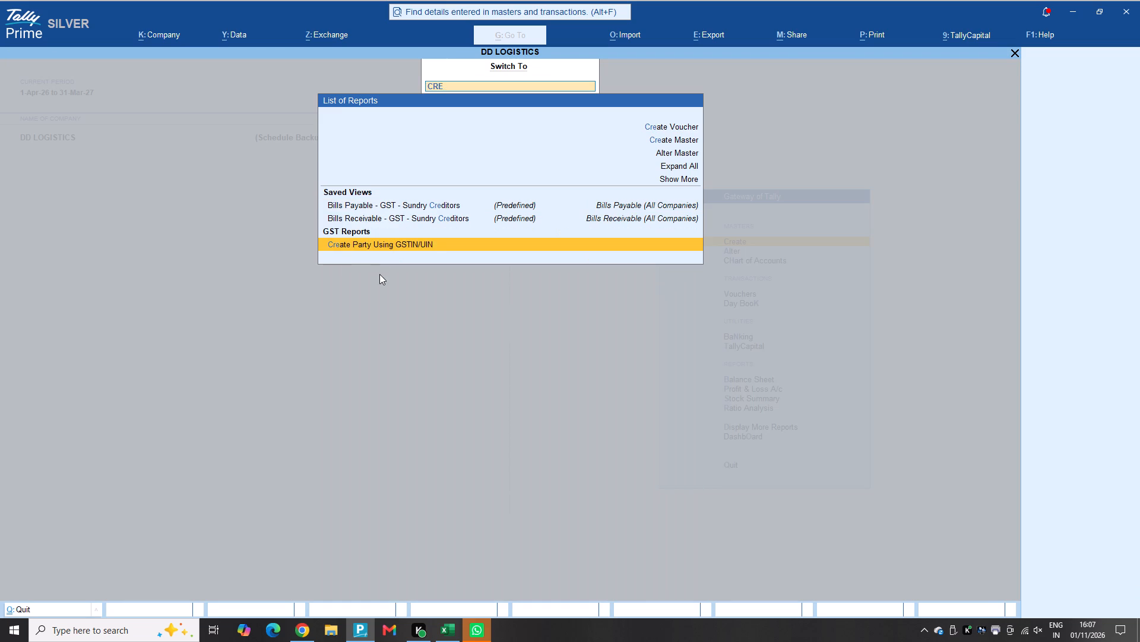
key("Up")
key("Down")
key("Up")
key("Up")
key("Up")
key("Up")
key("Up")
key("Up")
key("Up")
key("Up")
key("Return")
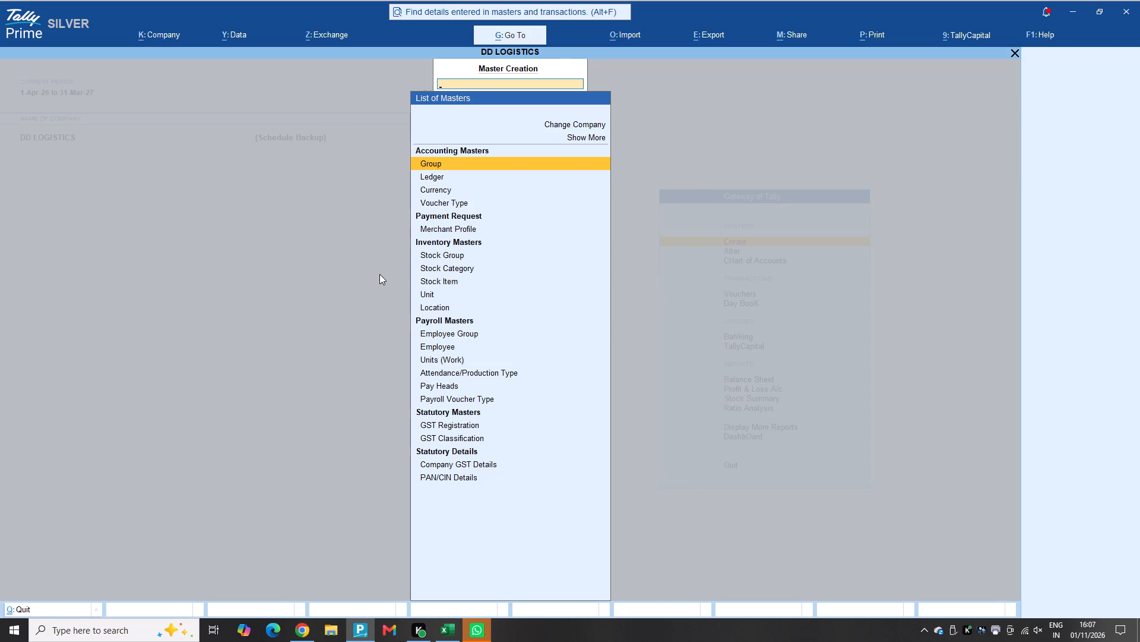
type("EM")
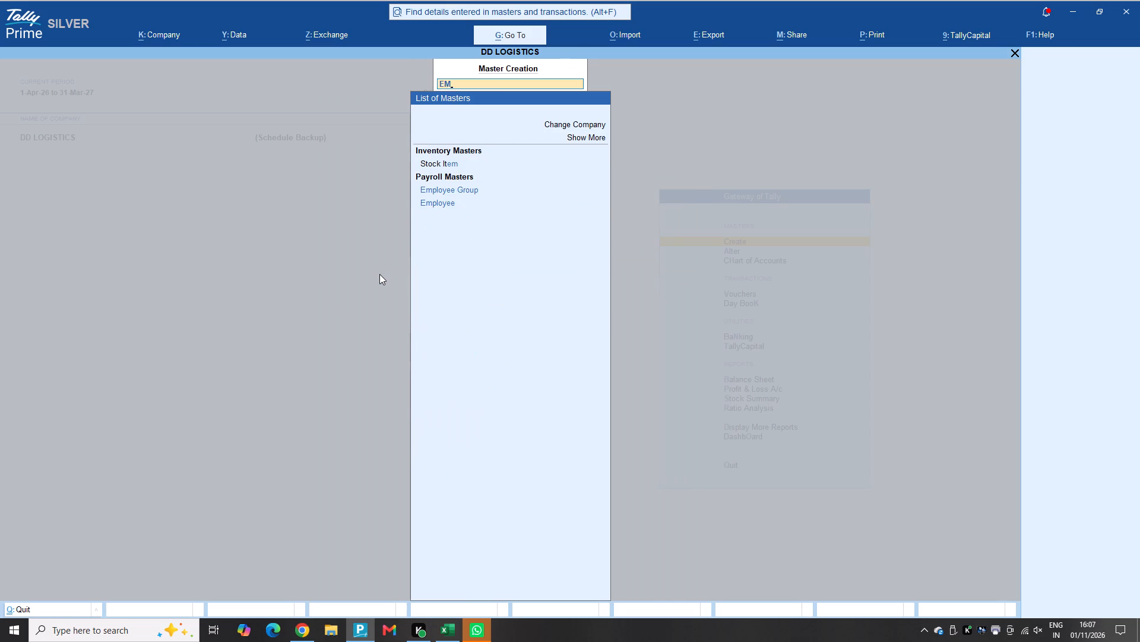
key("Down")
key("Down")
key("Up")
key("Return")
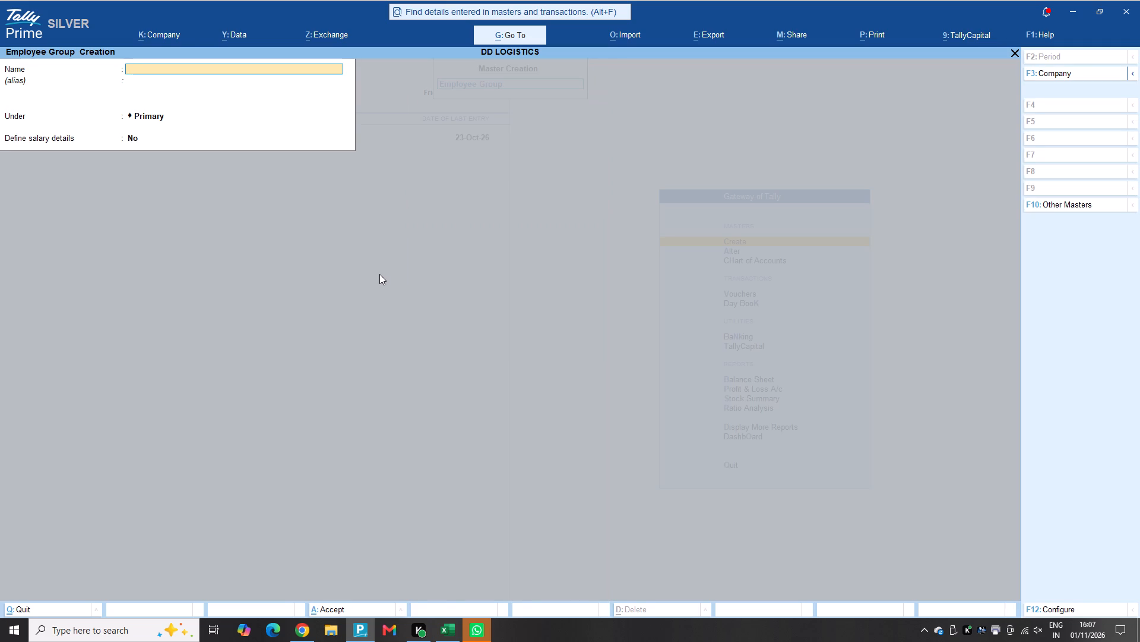
type("DR")
type("IVERS")
key("Return")
key("Return")
key("Return")
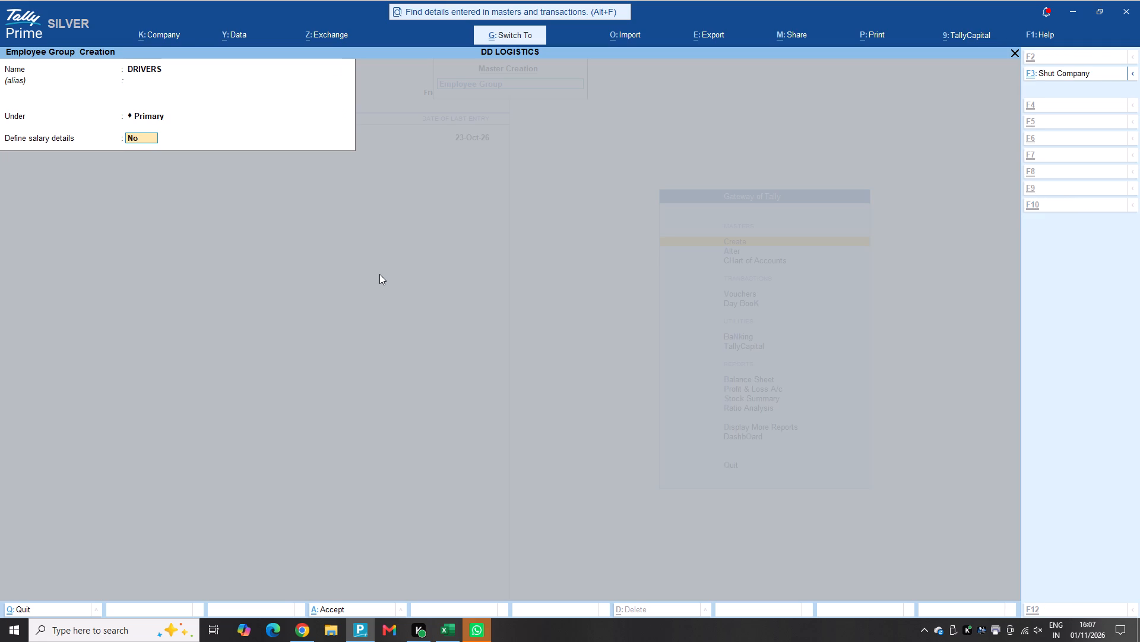
key("ctrl+a")
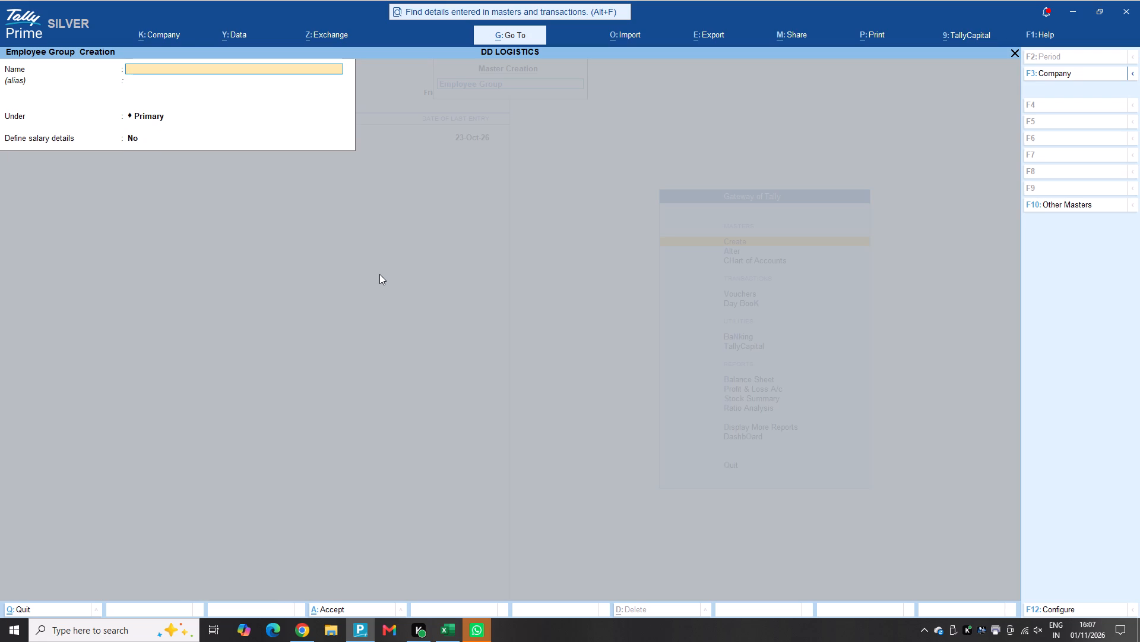
key("Escape")
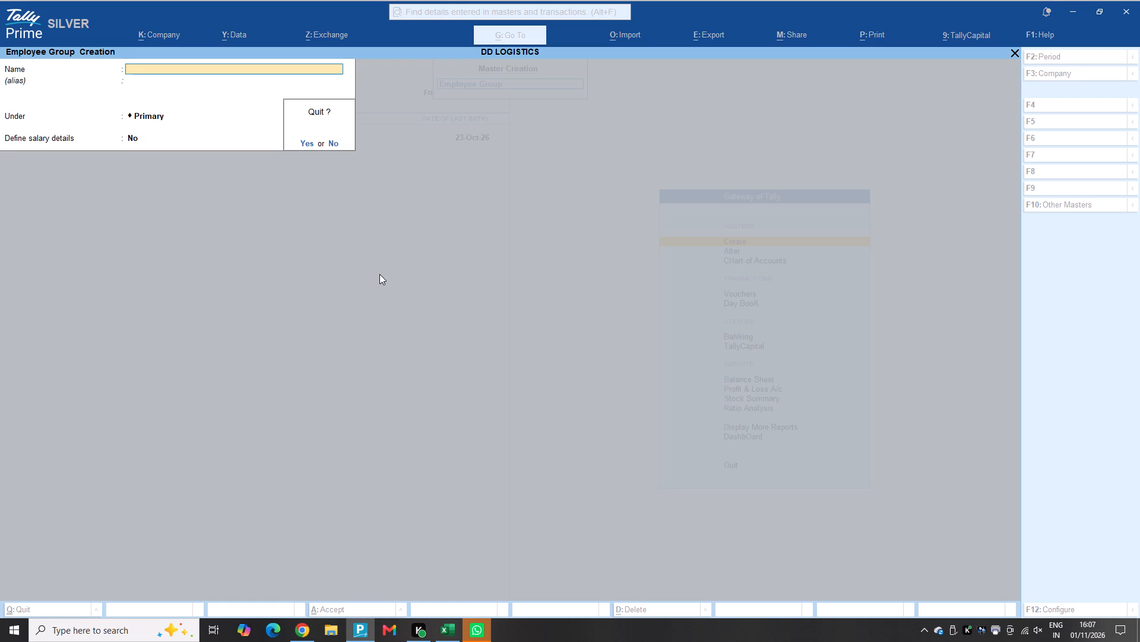
key("Escape")
Start a new employee master named ANKUR under the DRIVERS group, keeping 1-Apr-2026 as the date of joining.
key("Up")
key("Down")
key("Down")
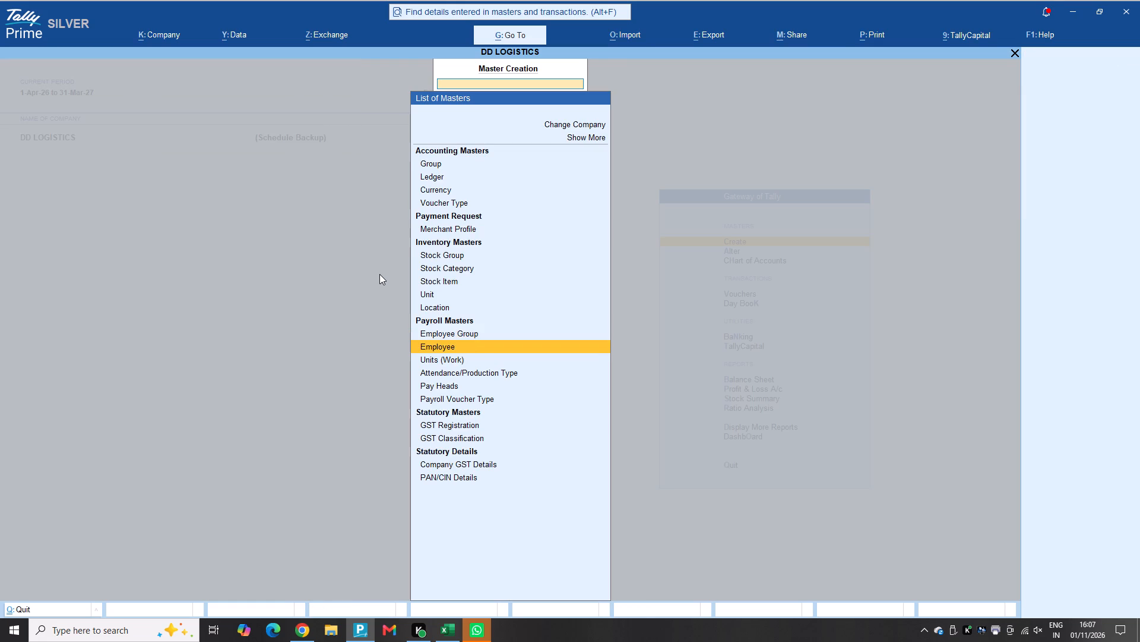
key("Return")
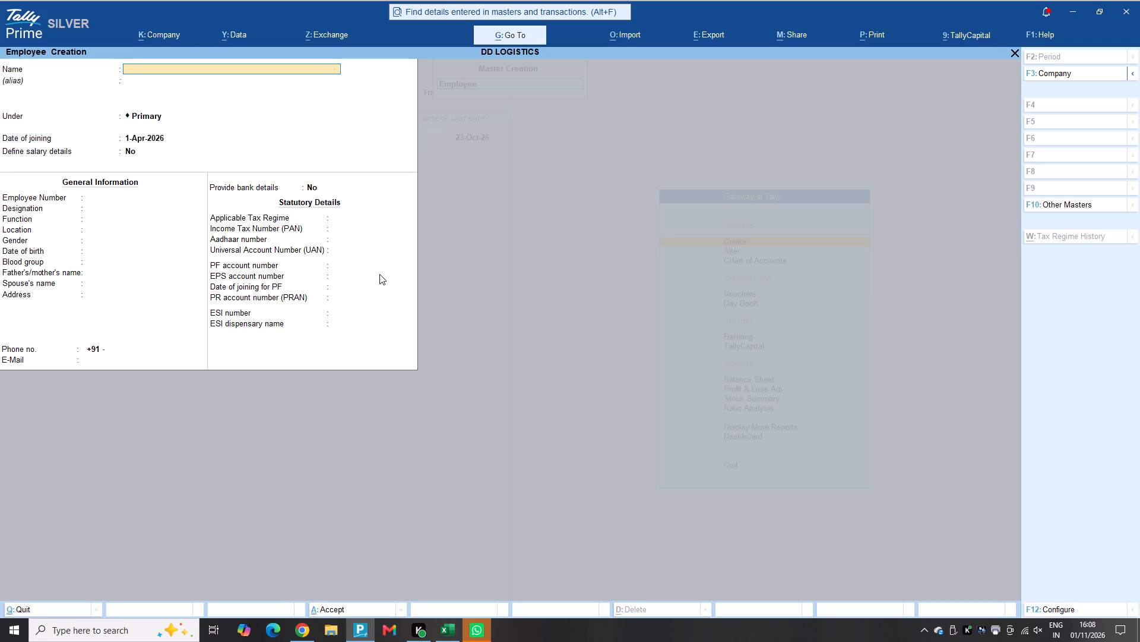
type("ANKUR")
key("Return")
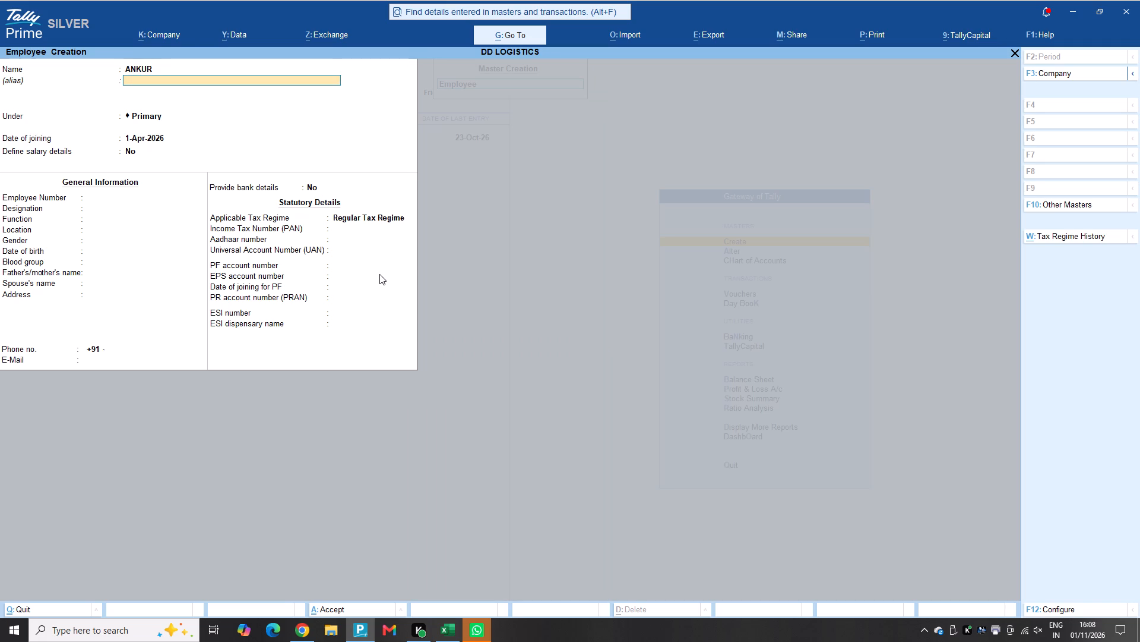
key("Return")
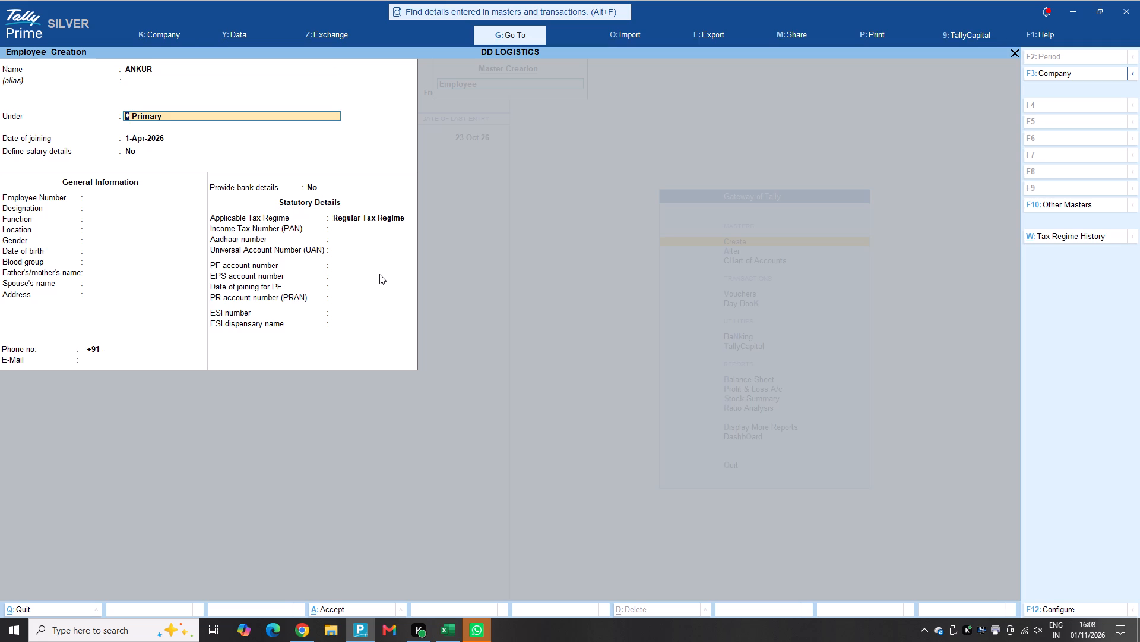
type("DR")
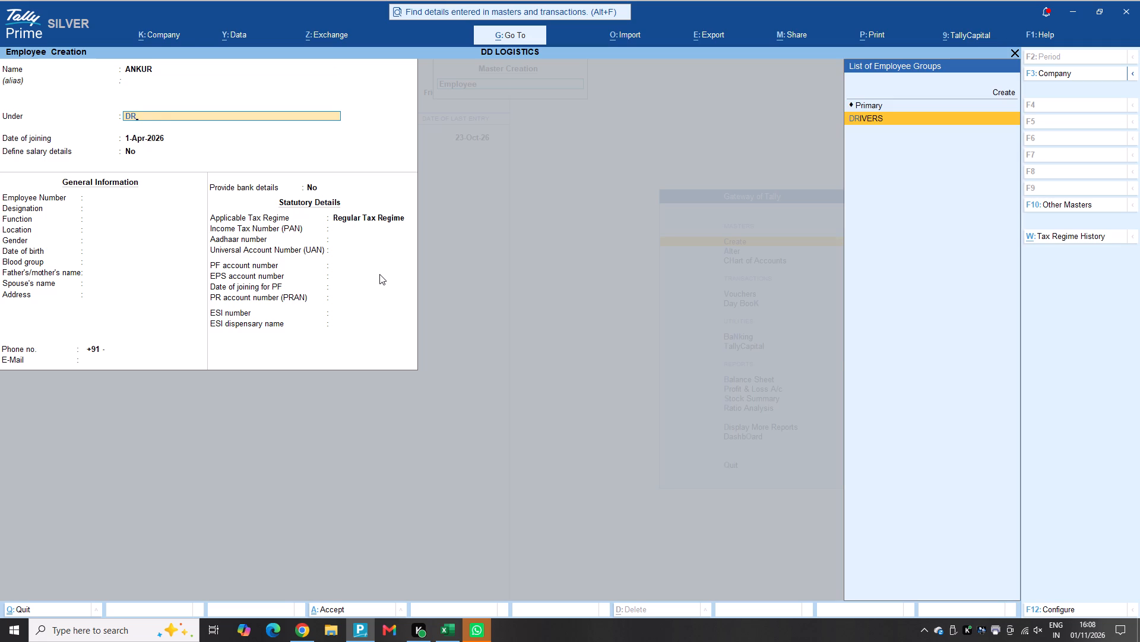
key("Return")
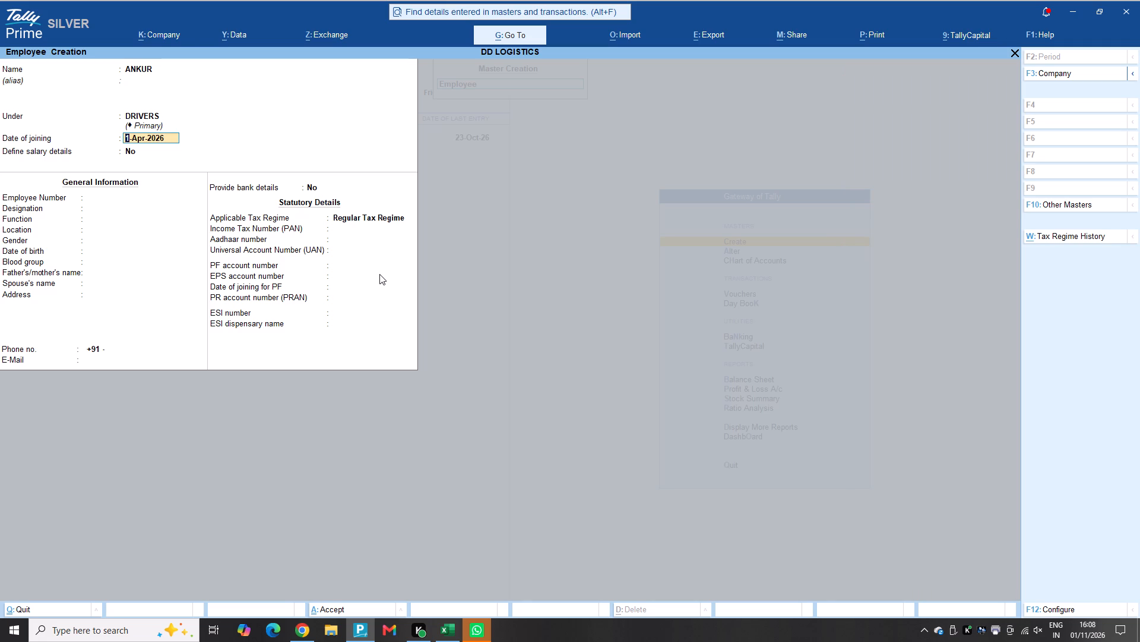
key("Return")
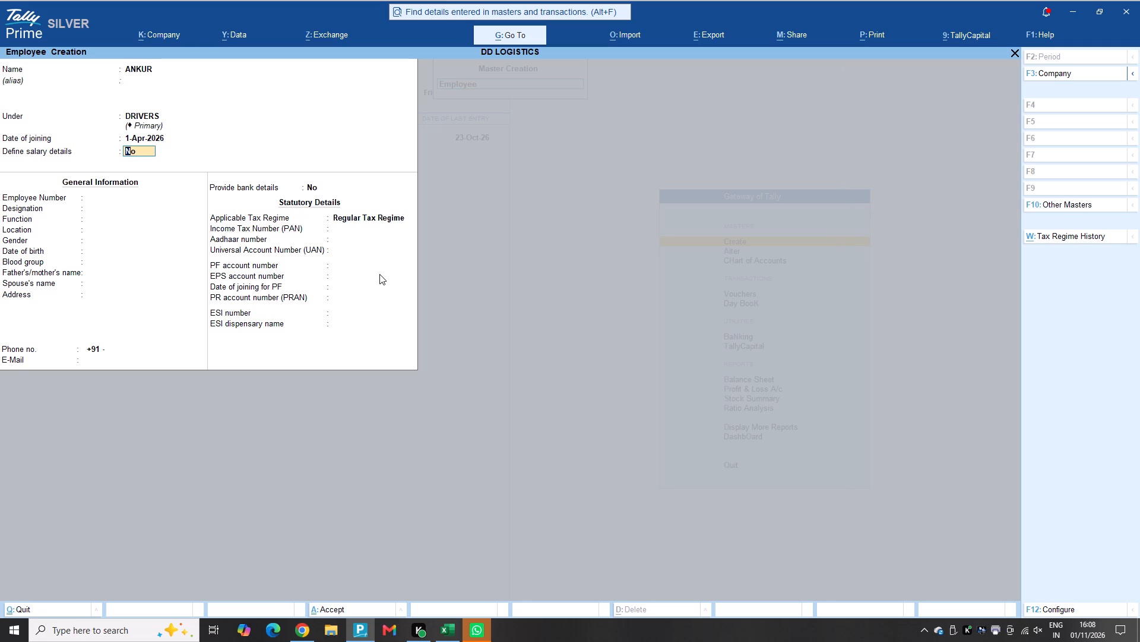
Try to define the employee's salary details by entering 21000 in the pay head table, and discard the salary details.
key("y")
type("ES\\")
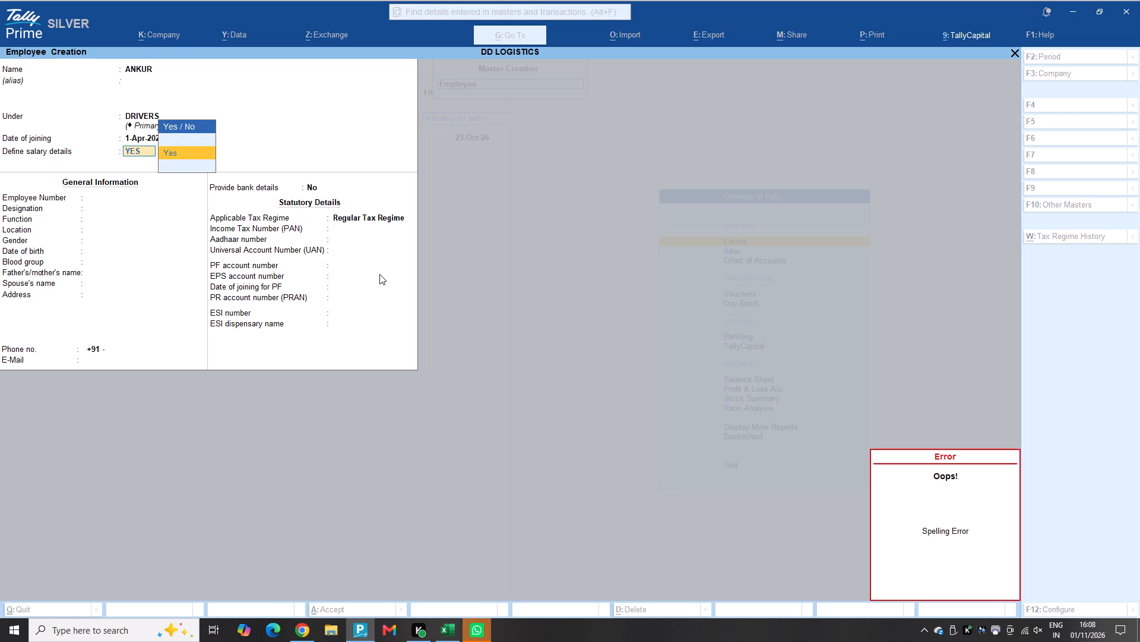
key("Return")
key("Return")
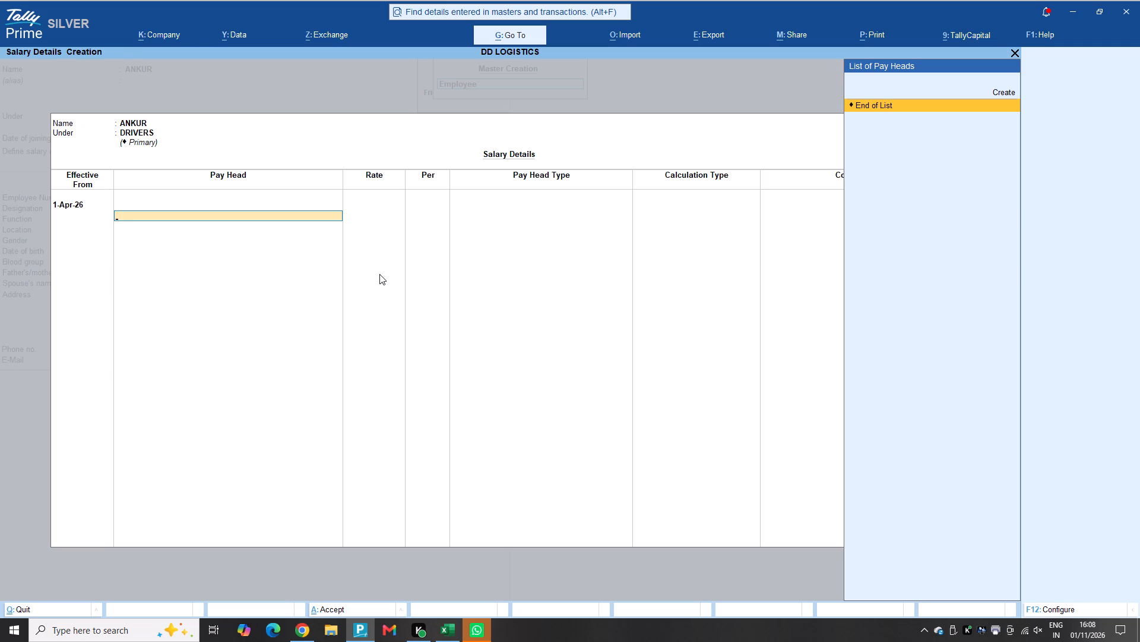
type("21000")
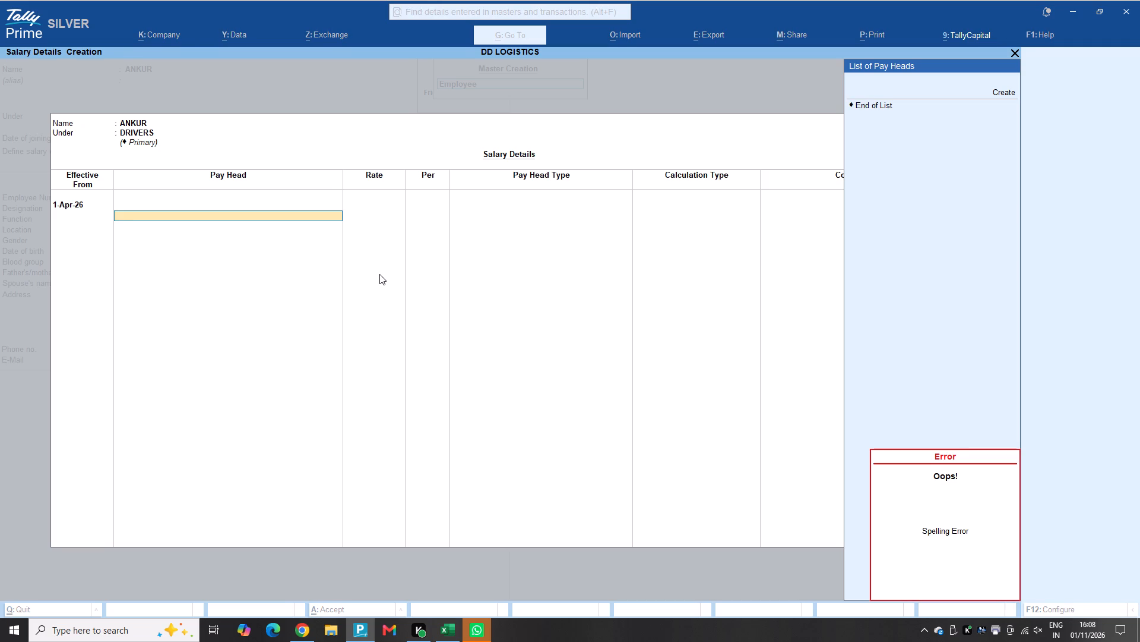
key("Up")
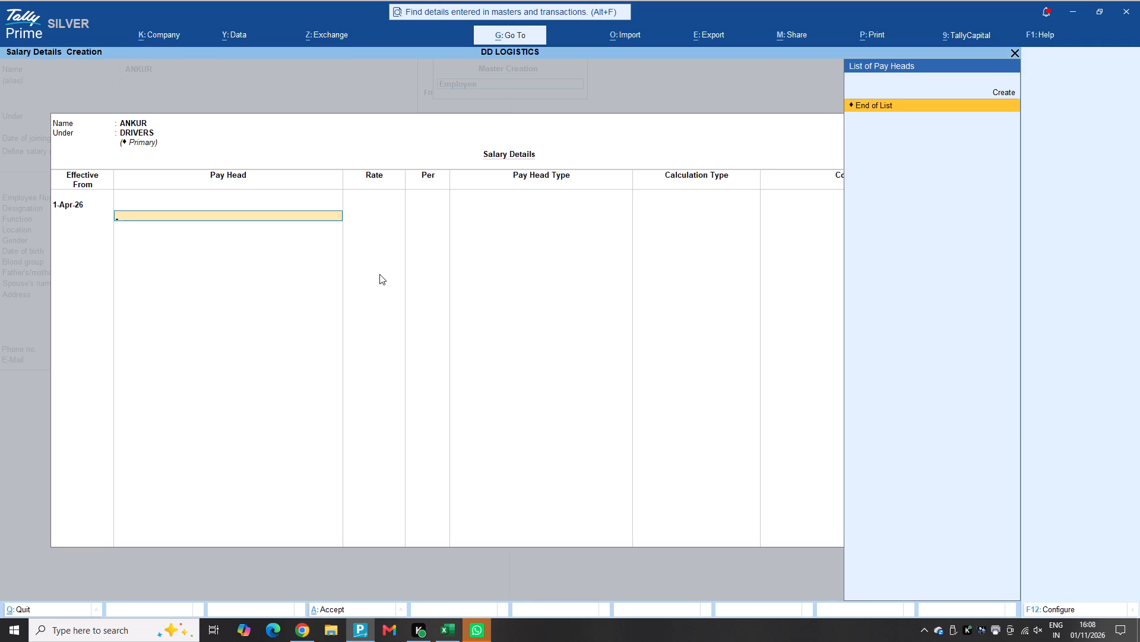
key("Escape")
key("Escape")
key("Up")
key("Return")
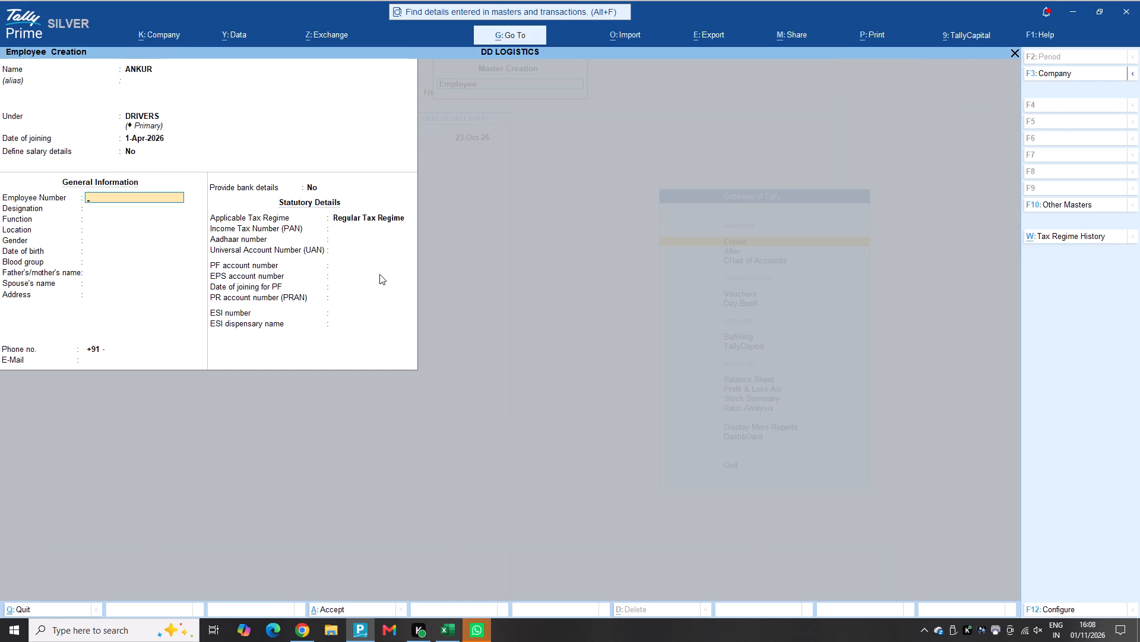
Set the employee number to 001 in the employee's general information.
type("001")
key("Return")
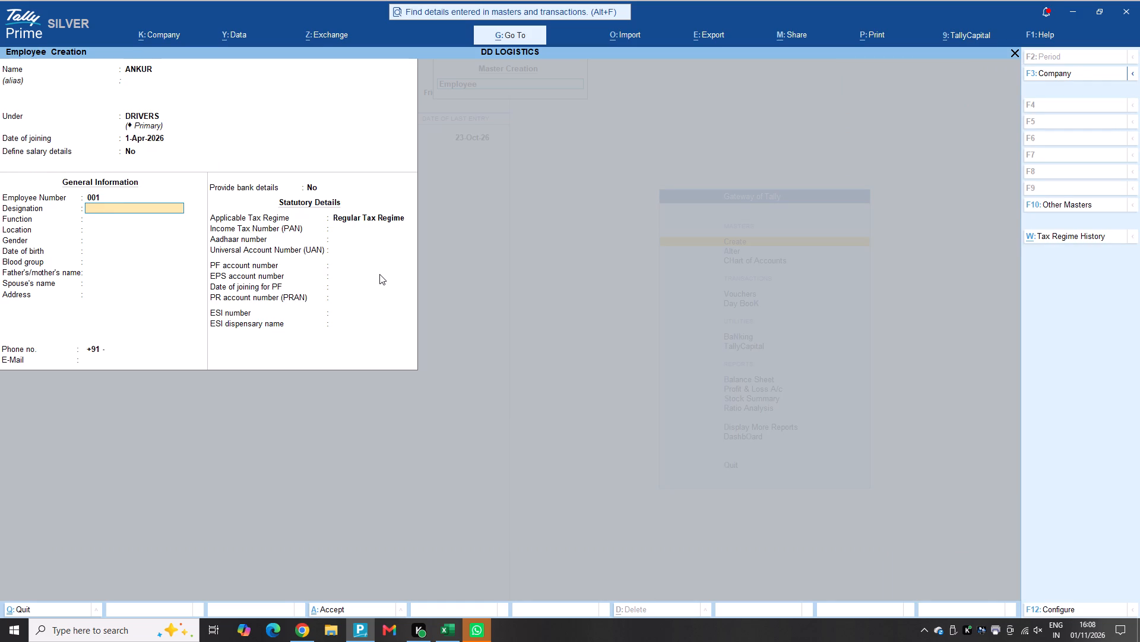
Complete the employee's general information with designation DRIVER and gender and blood group Unknown, save the employee, and leave employee creation.
type("DRIVER")
key("Return")
key("Return")
key("Return")
key("Return")
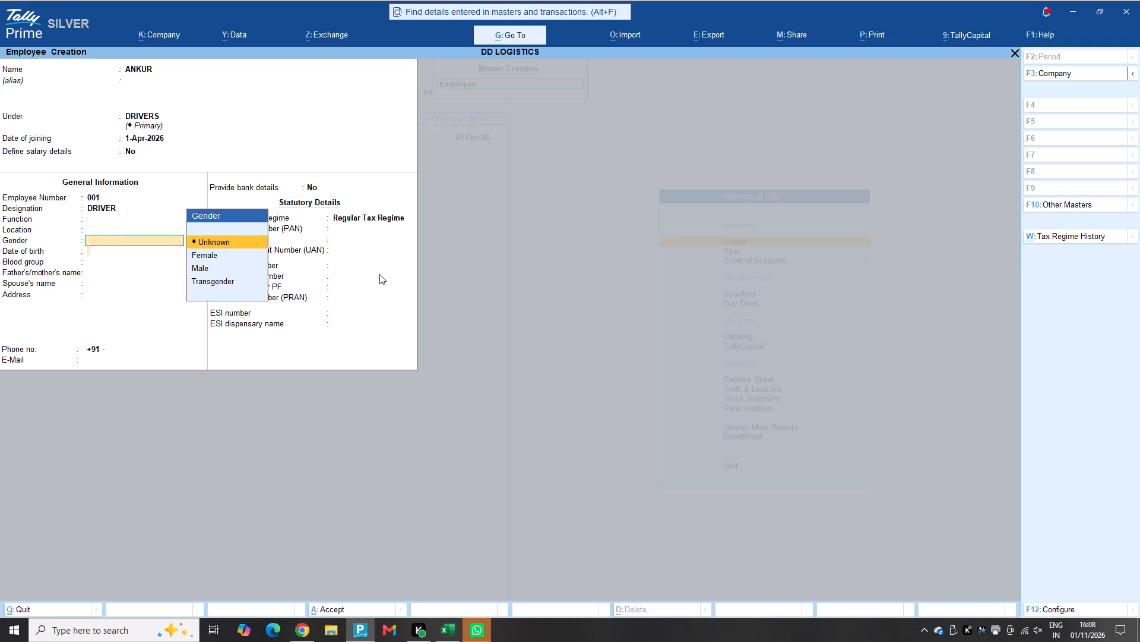
key("Return")
key("Return")
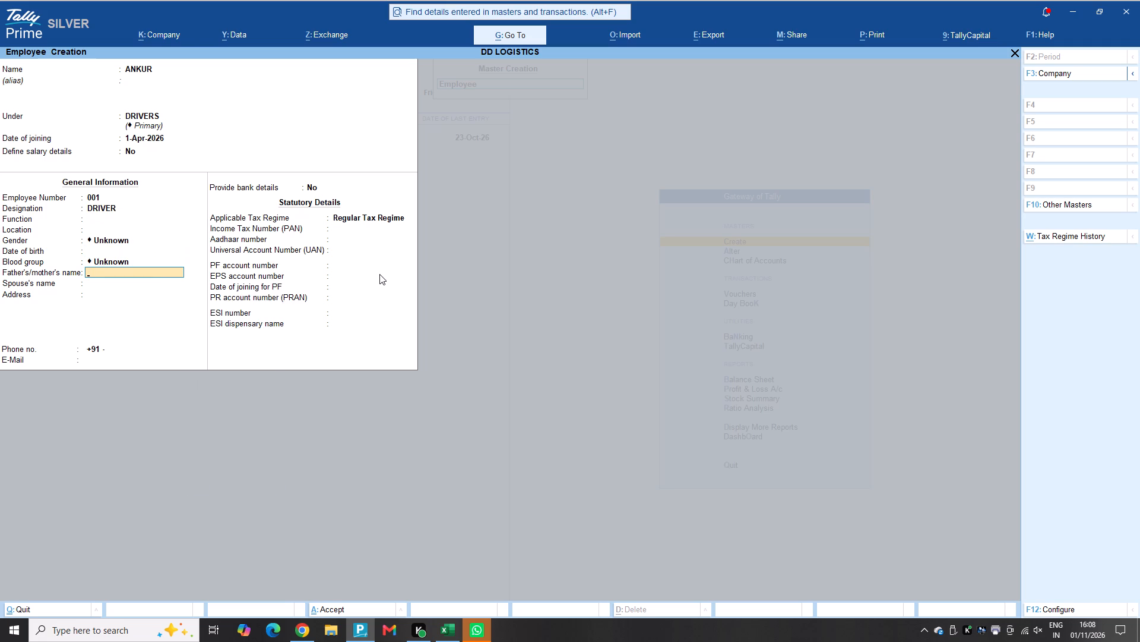
key("Return")
key("Return")
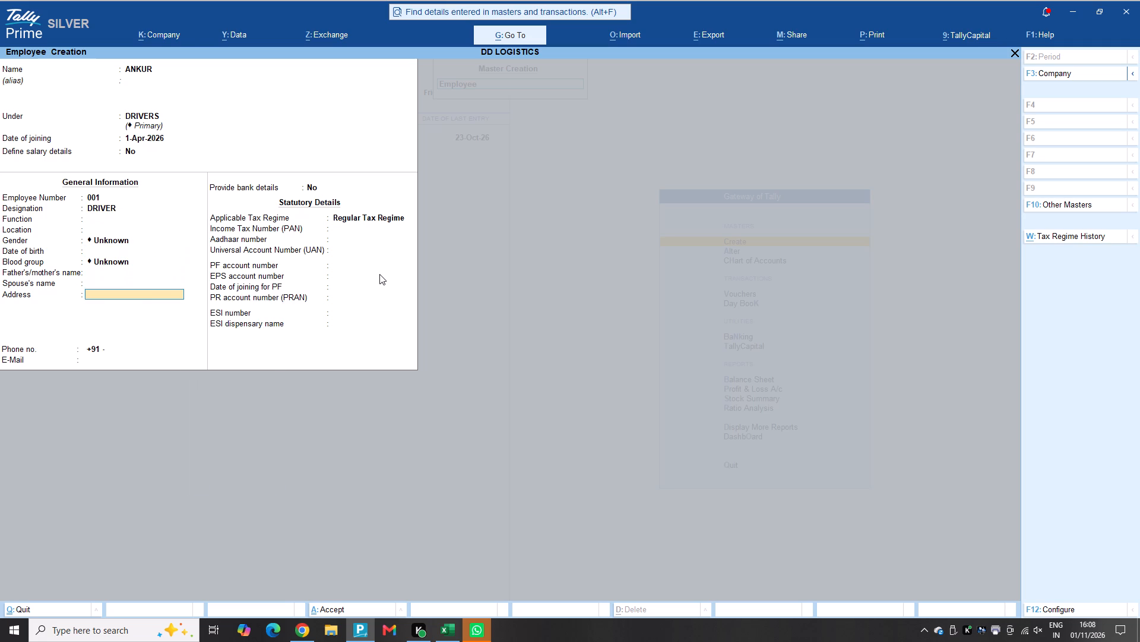
key("Return")
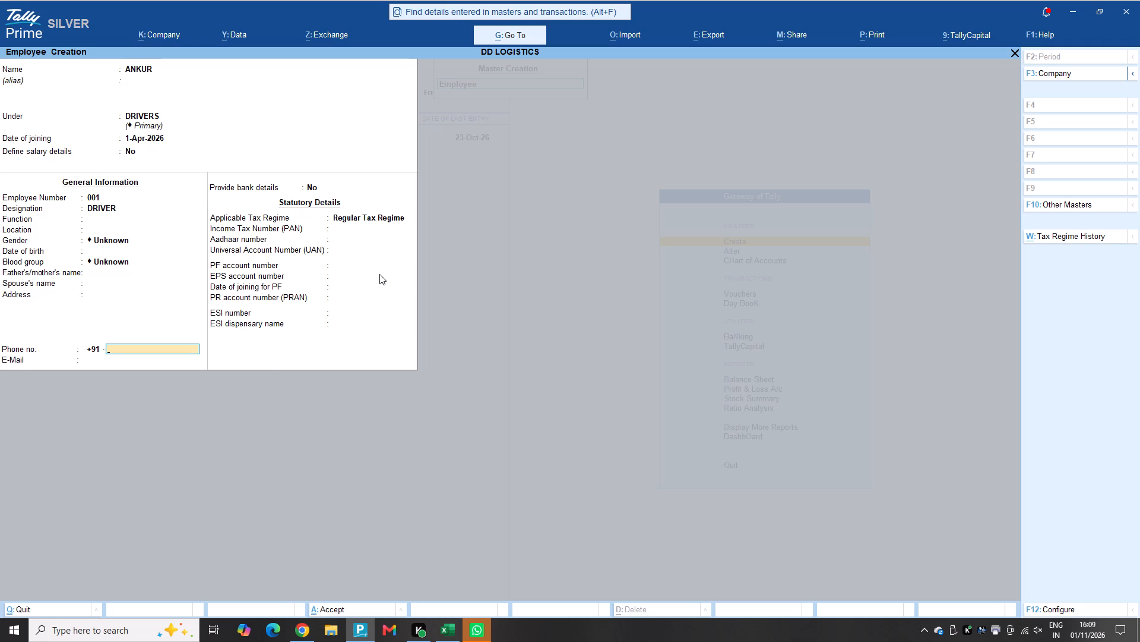
key("Return")
key("Return")
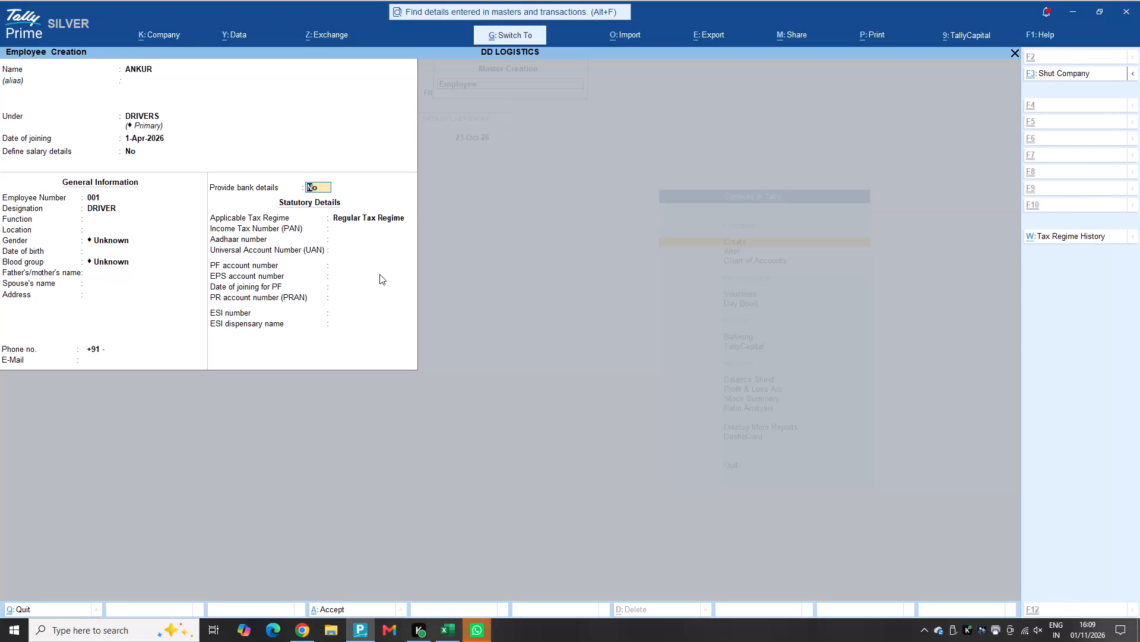
key("ctrl+a")
key("Escape")
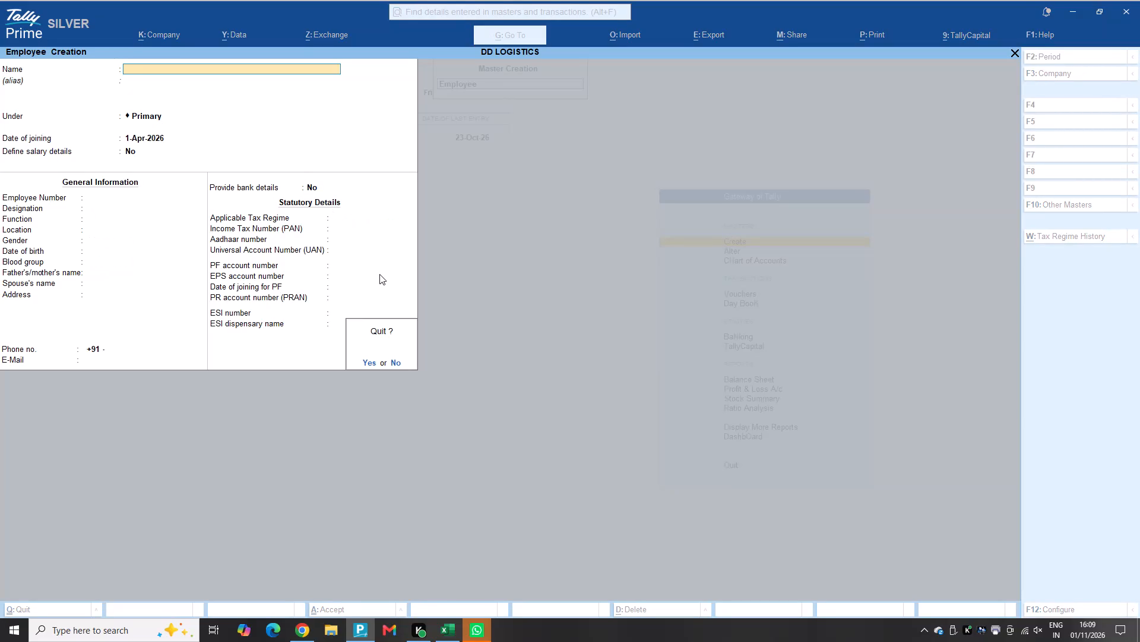
key("Escape")
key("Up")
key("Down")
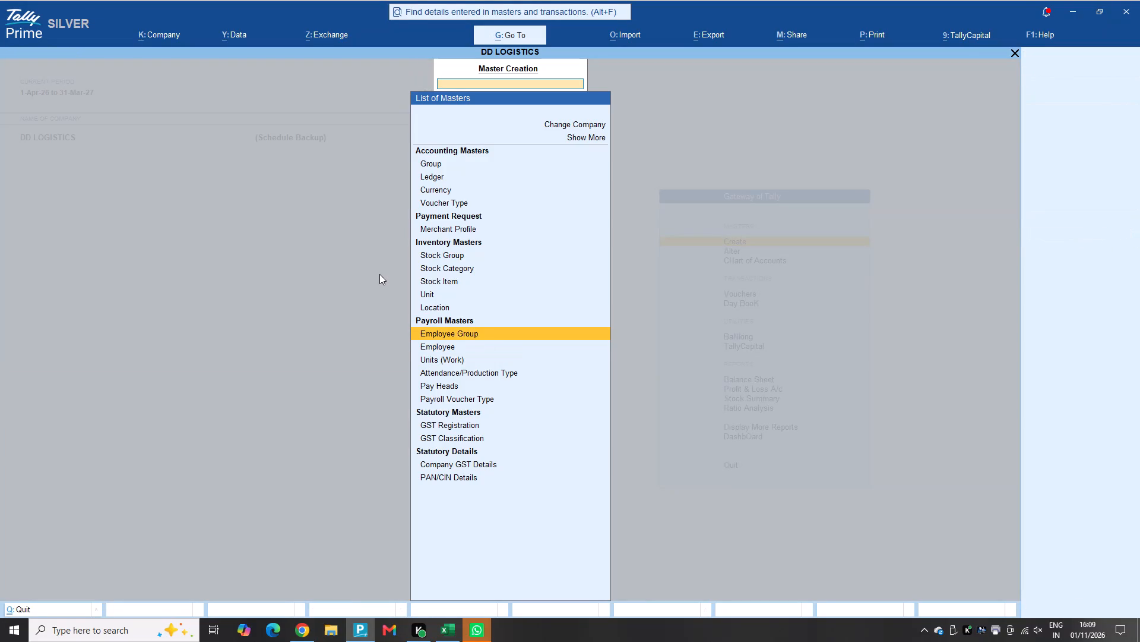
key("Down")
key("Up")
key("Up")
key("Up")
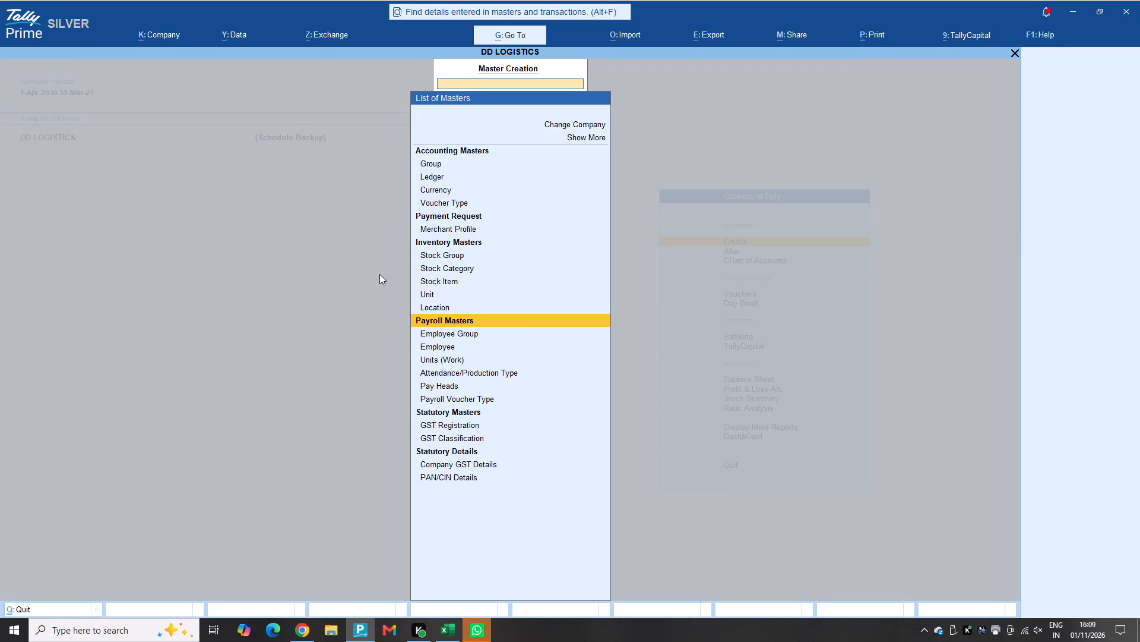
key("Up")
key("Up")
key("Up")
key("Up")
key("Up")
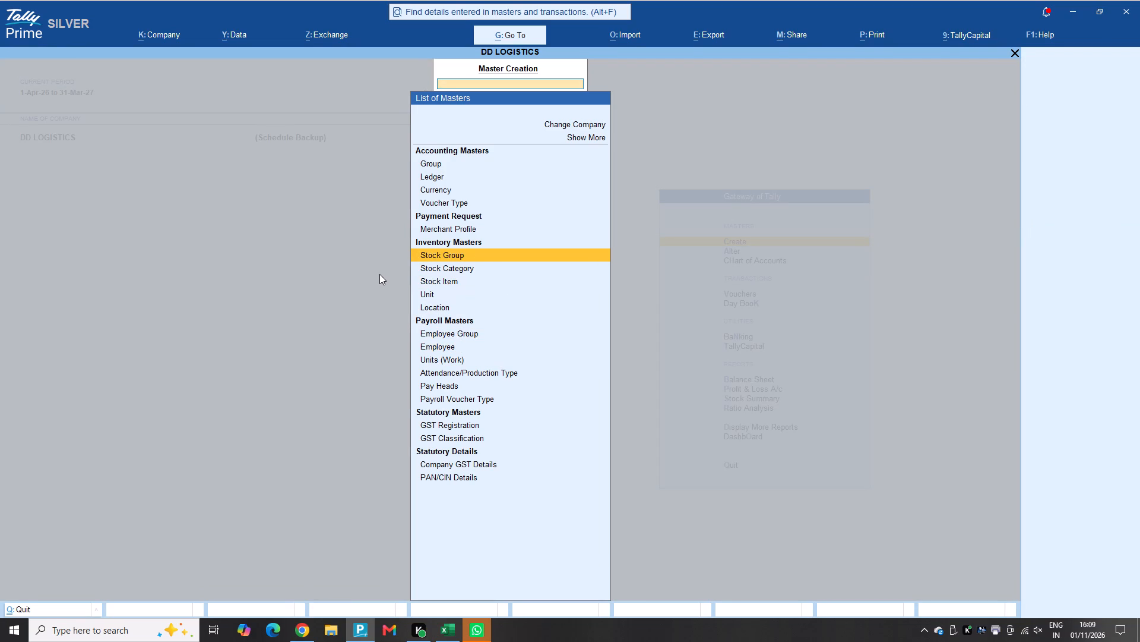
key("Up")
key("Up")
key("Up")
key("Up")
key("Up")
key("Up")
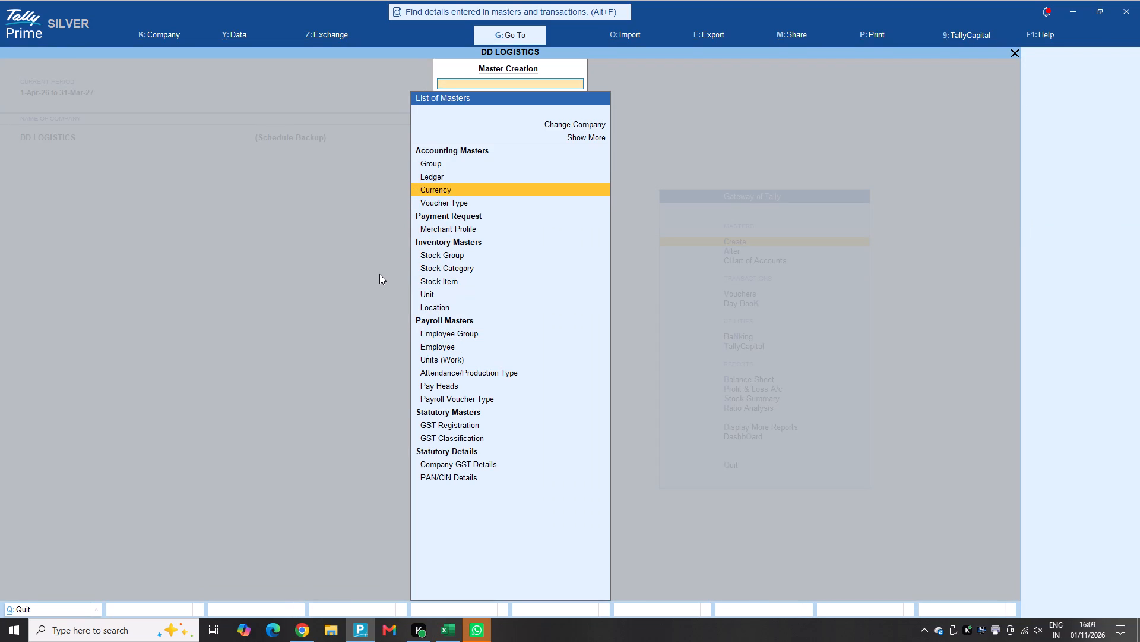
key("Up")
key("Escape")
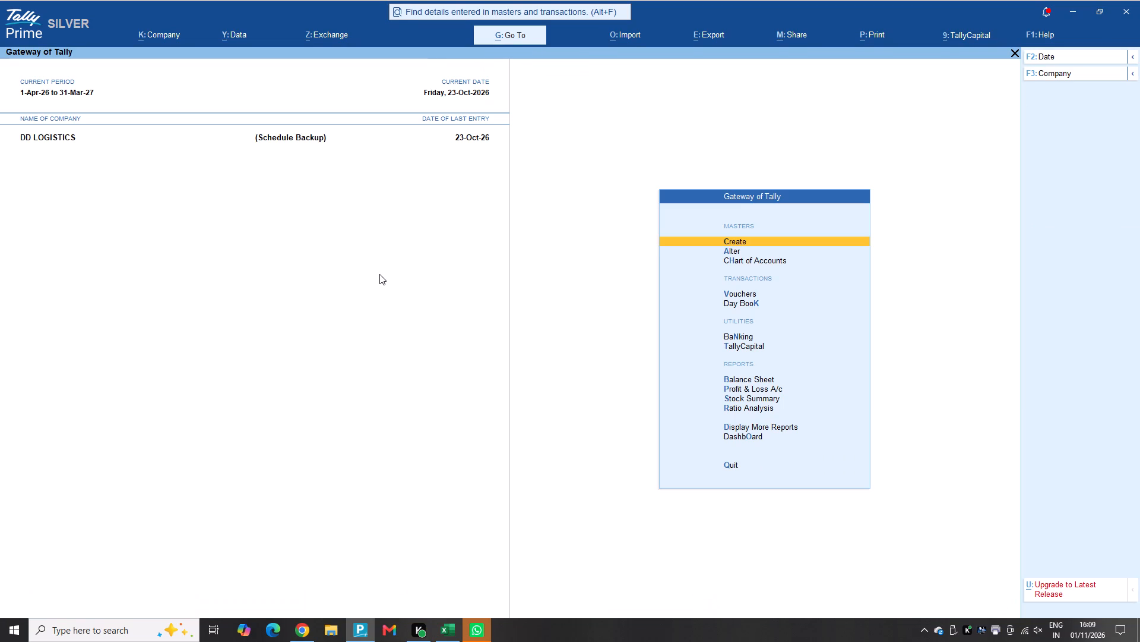
Create a pay head named BASIC SALARY of type Earnings for Employees, with Fixed income type, under Indirect Expenses.
key("ctrl+g")
key("Up")
key("Up")
key("Up")
key("Up")
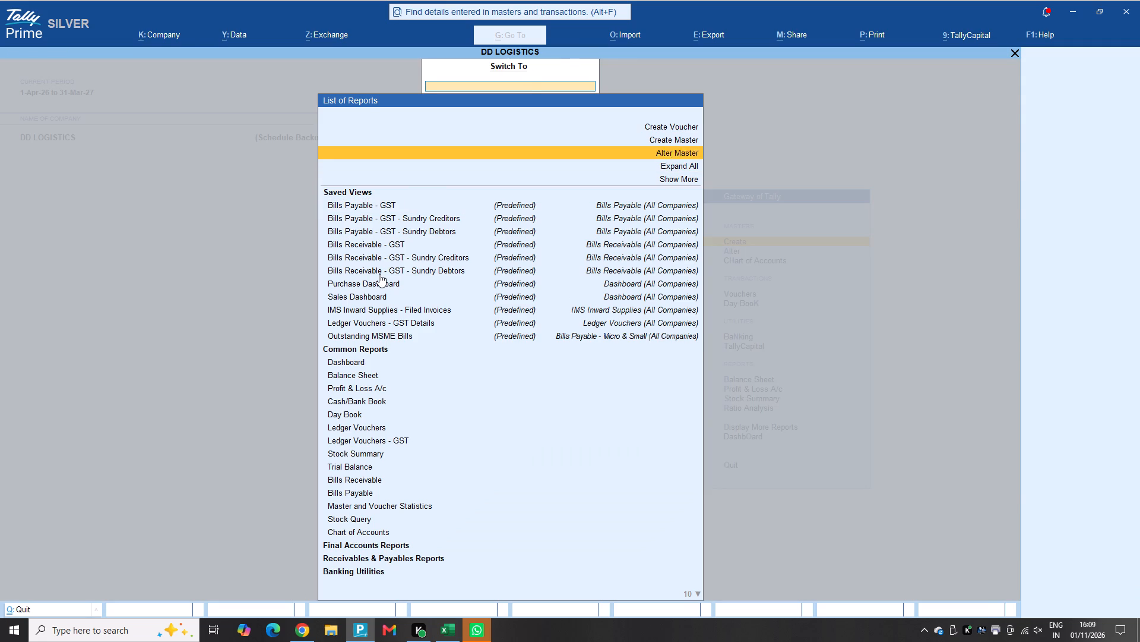
key("Up")
key("Return")
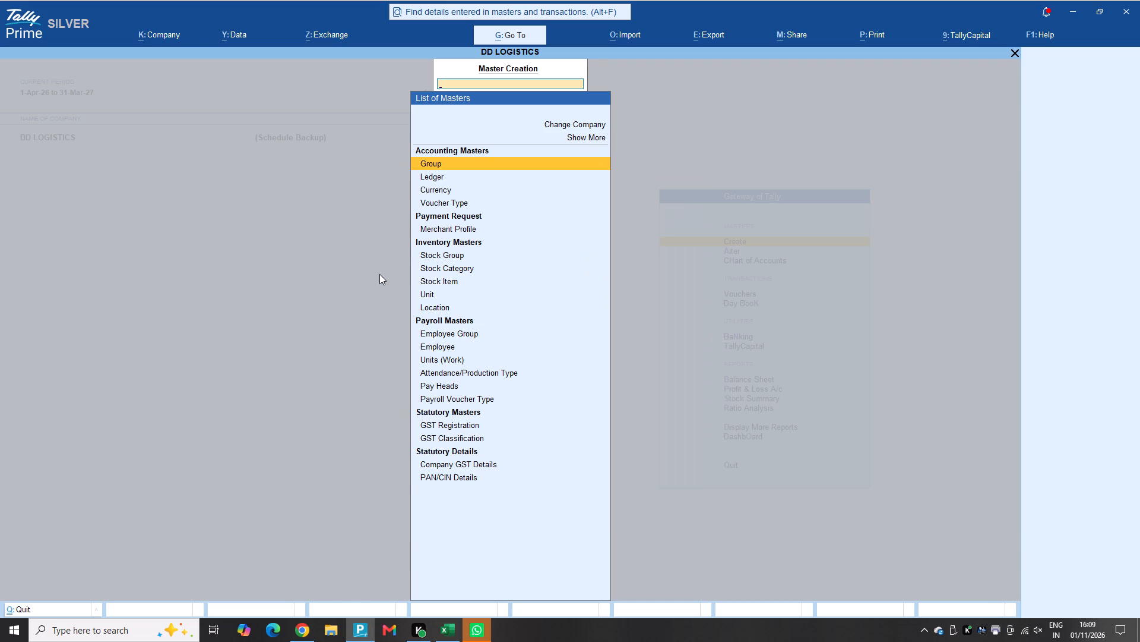
key("Down")
key("Down")
key("Down")
key("Down")
key("Down")
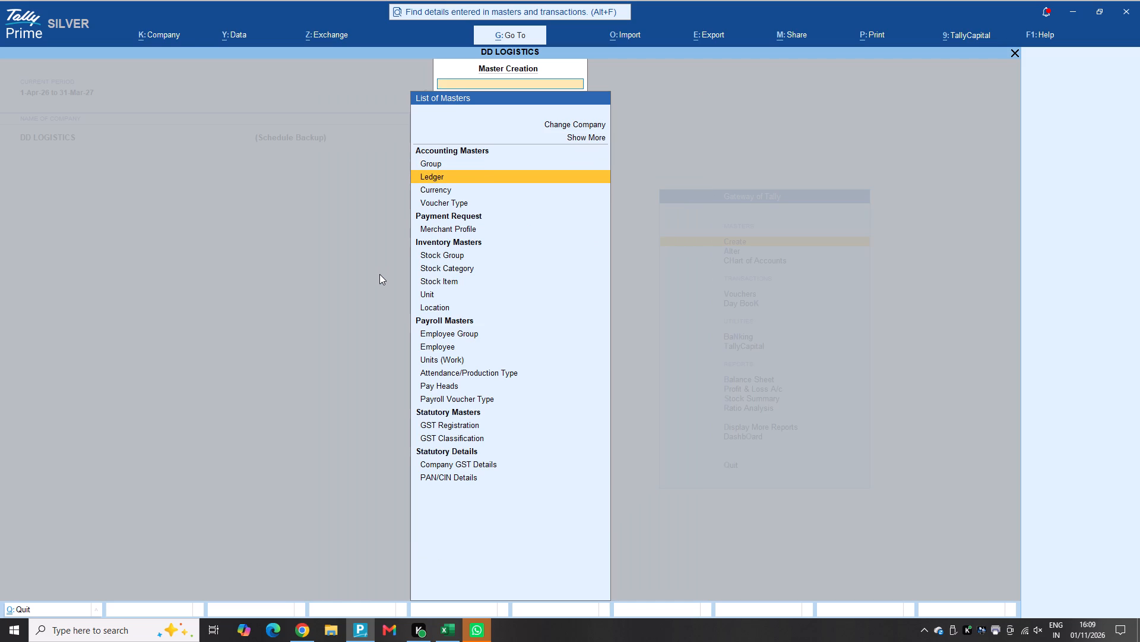
key("Down")
key("Down")
key("Down")
key("Down")
key("Down")
key("Down")
key("Down")
key("Down")
key("Down")
key("Down")
key("Down")
key("Down")
key("Down")
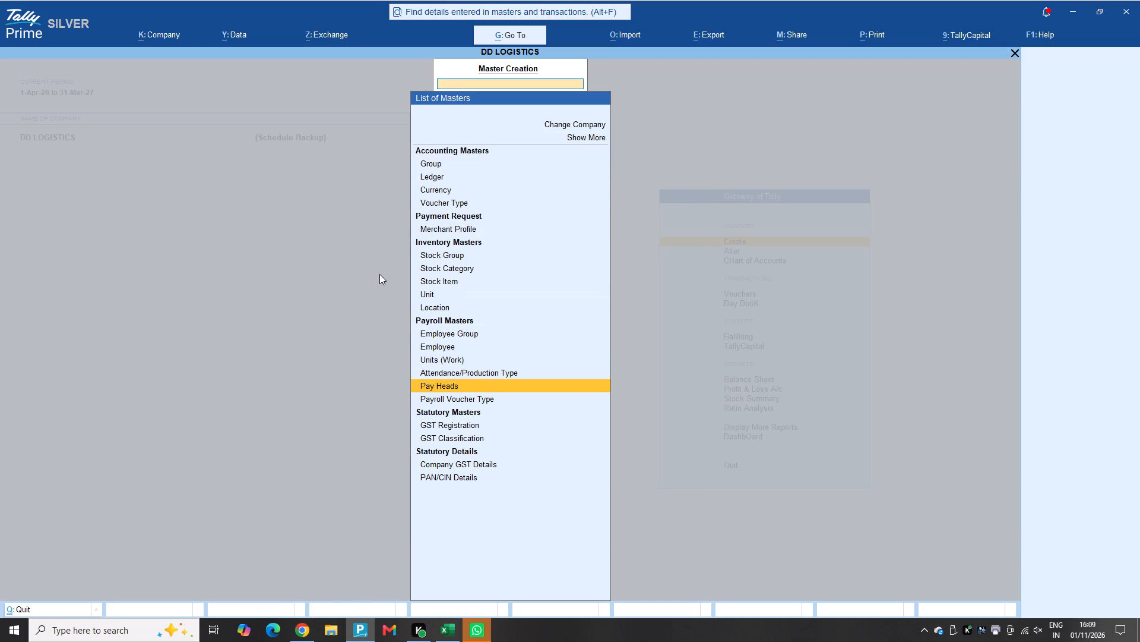
key("Up")
key("Return")
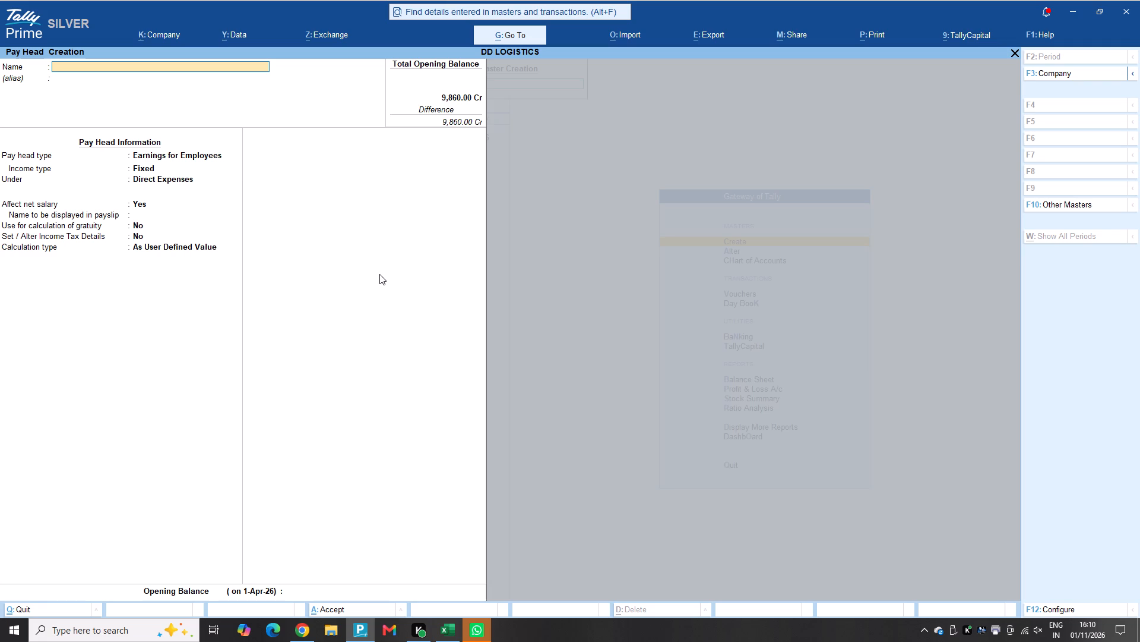
type("BASIC")
key("space")
type("SALARY")
key("Return")
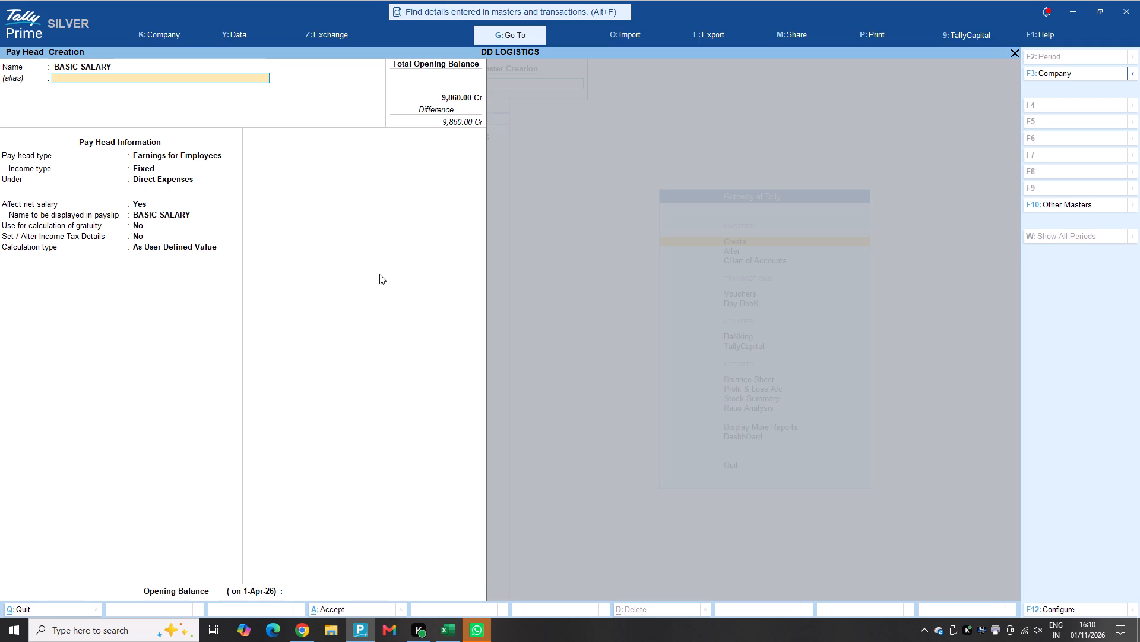
key("Return")
key("Return")
key("Return")
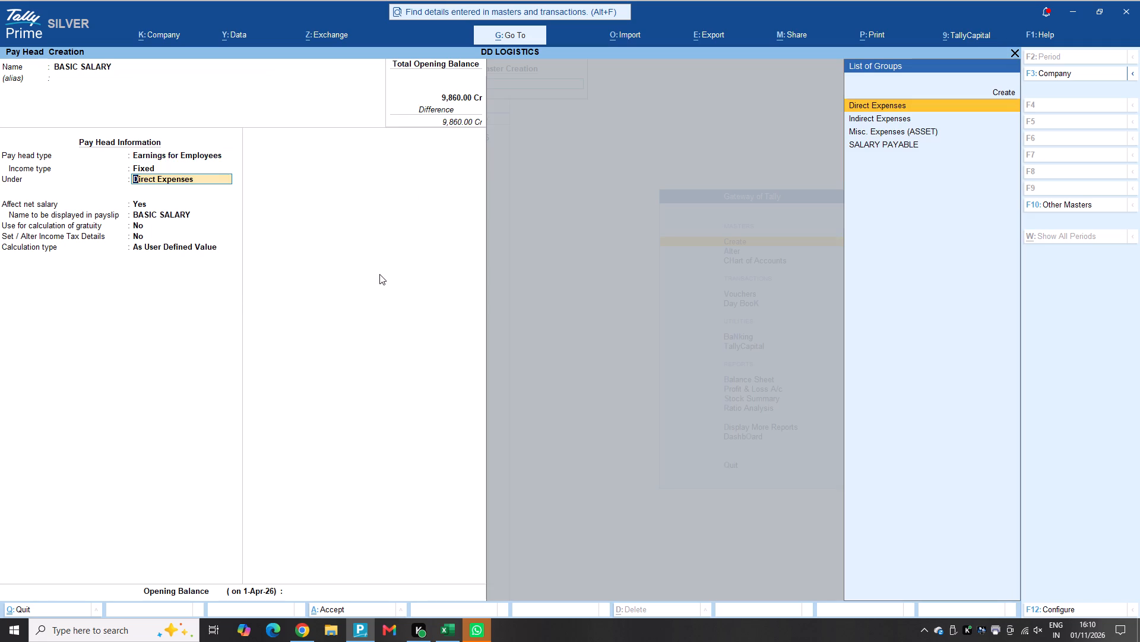
key("Down")
key("Down")
key("Down")
key("Up")
key("Up")
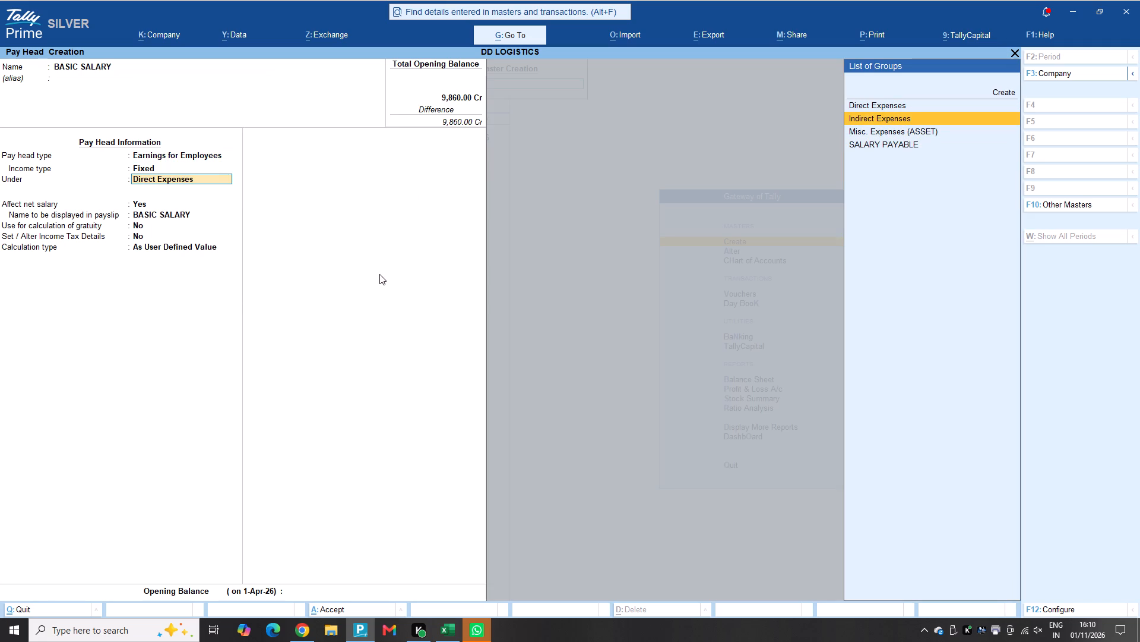
key("Return")
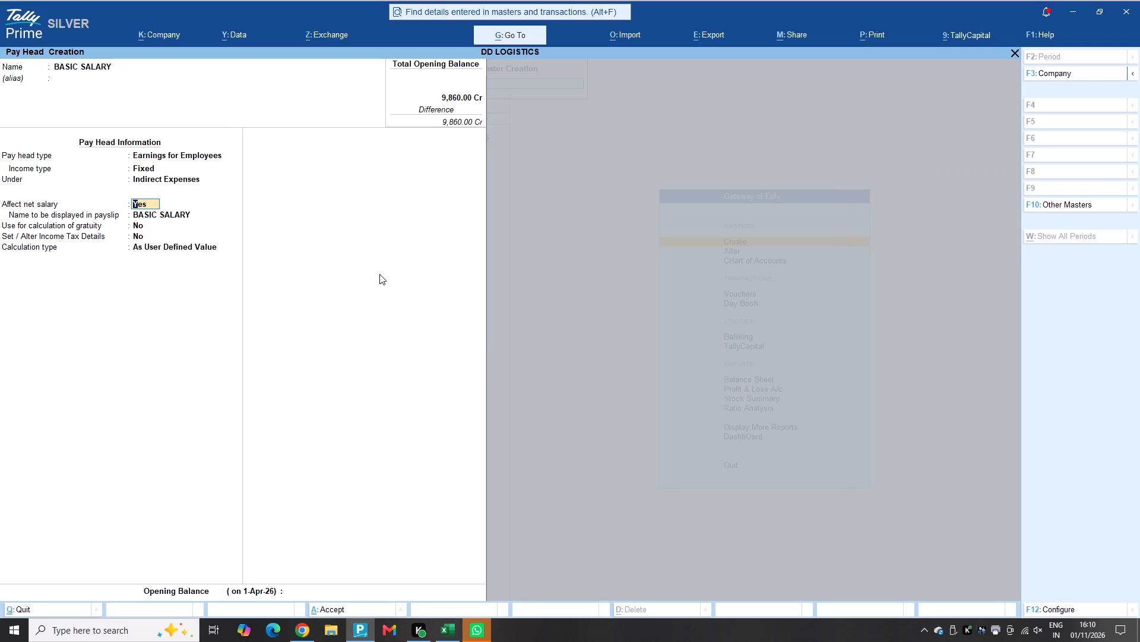
key("ctrl+a")
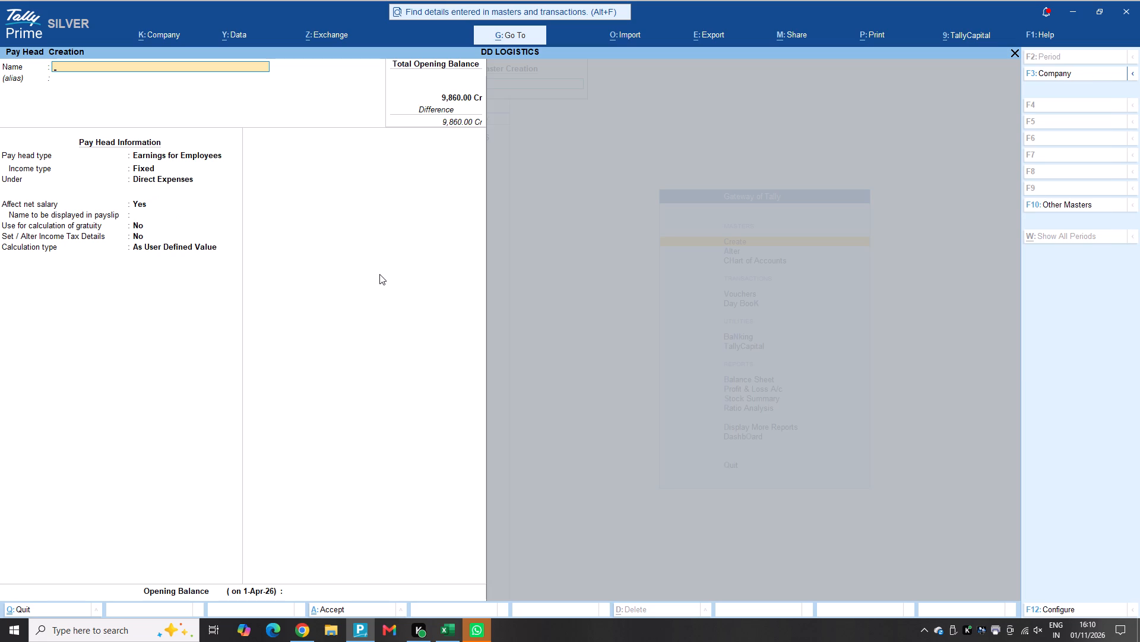
Create a pay head named TRIP ALLOWANCE of type Earnings for Employees, with Fixed income type, under Indirect Expenses.
type("TRIP ALL")
type("OWANCE")
key("Return")
key("Return")
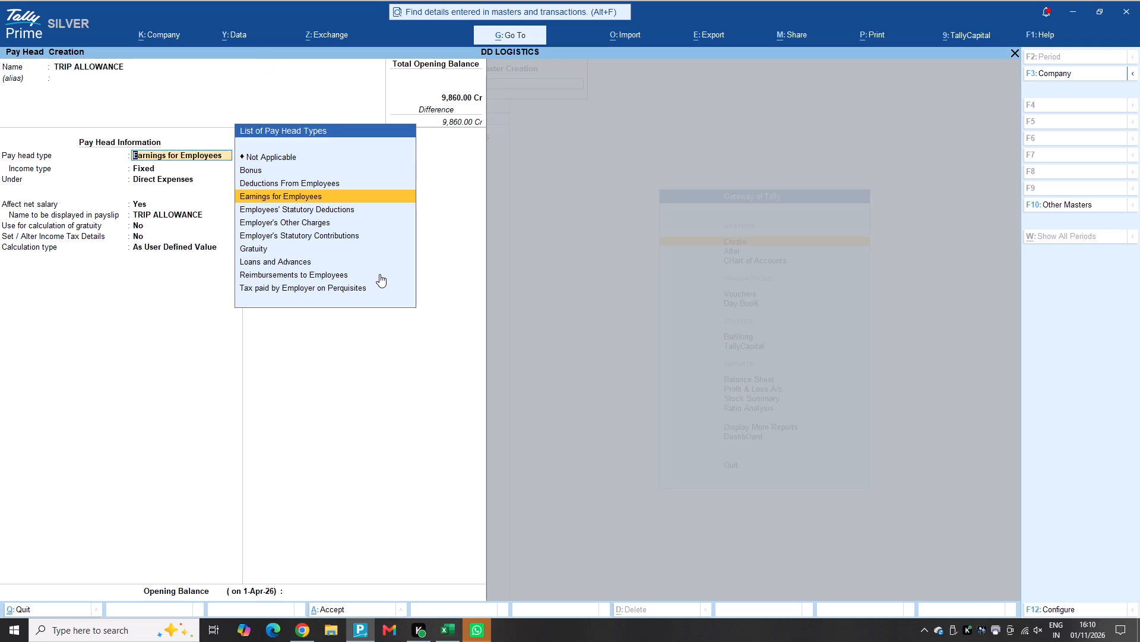
key("Return")
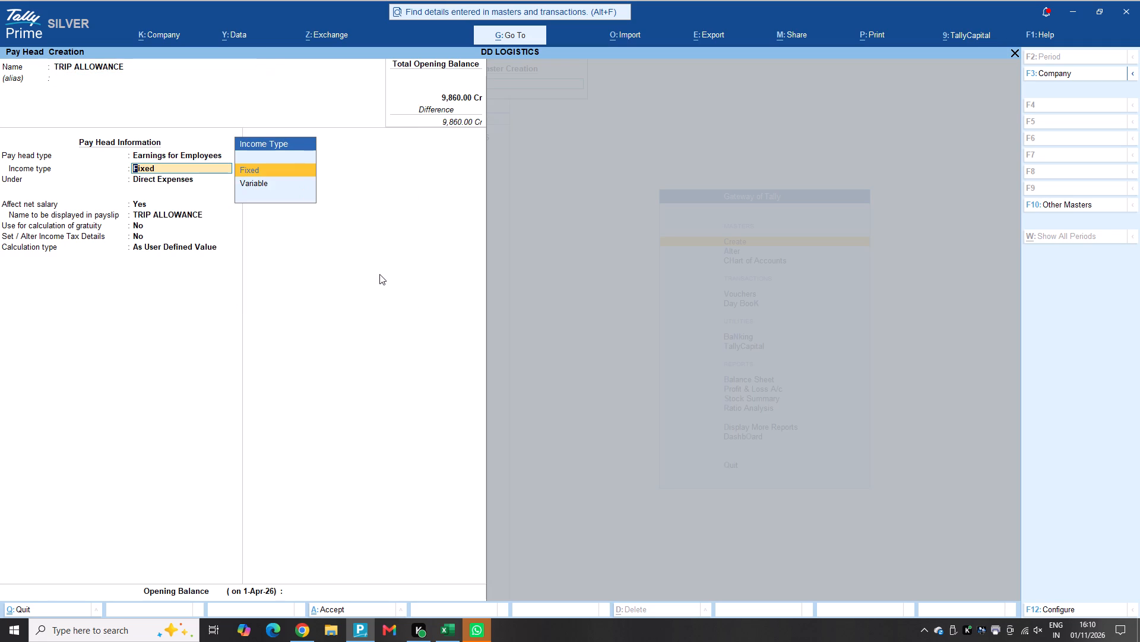
key("Return")
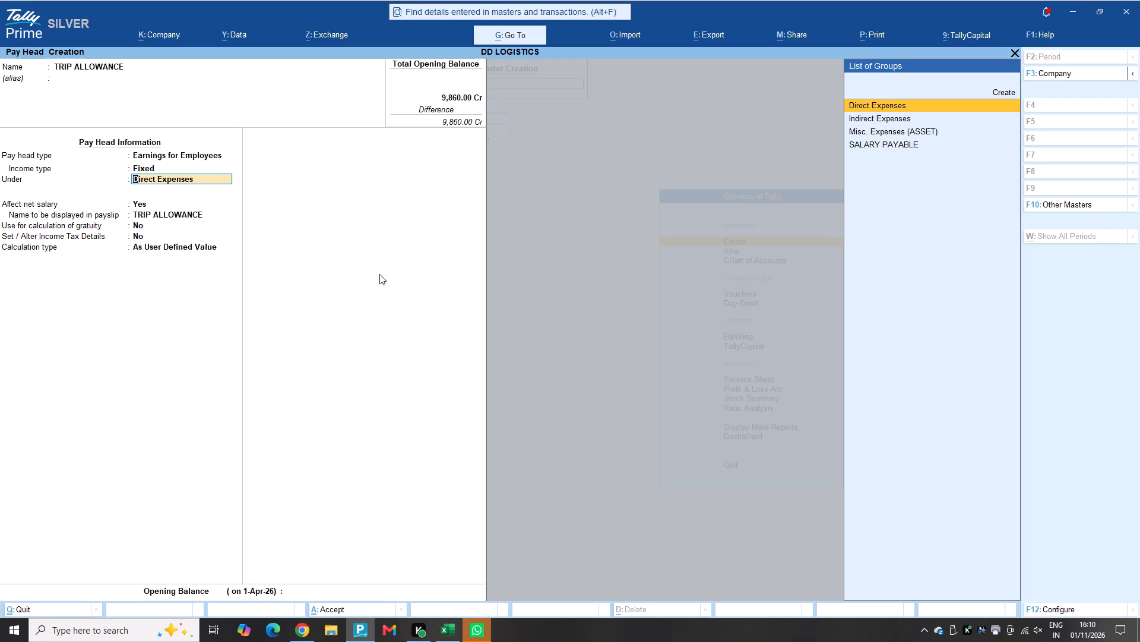
key("Down")
key("Return")
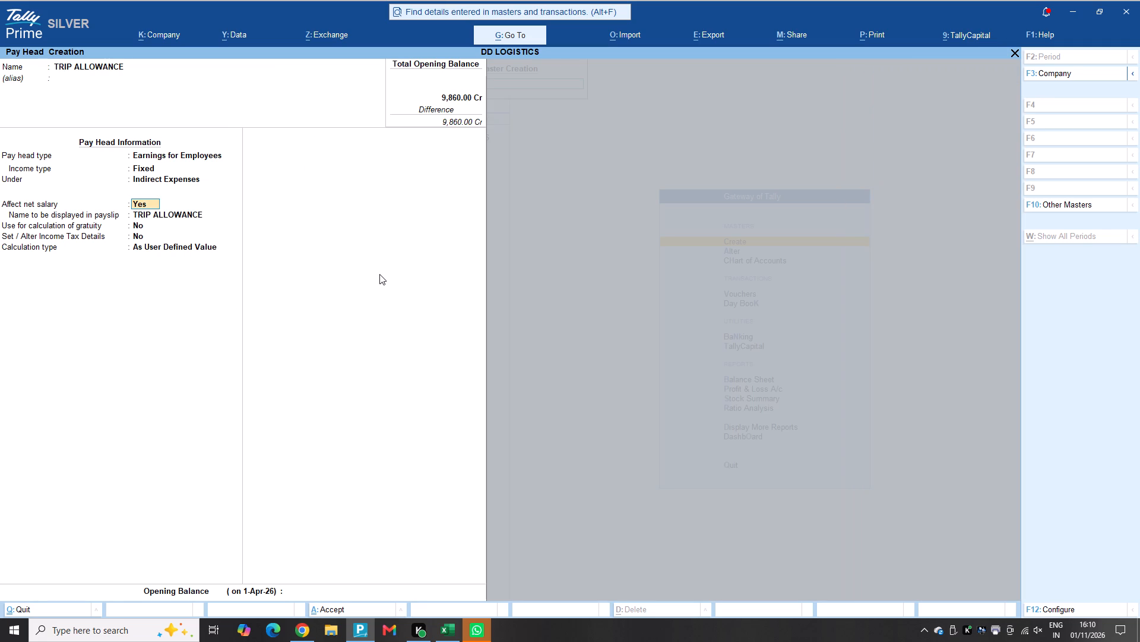
key("ctrl+a")
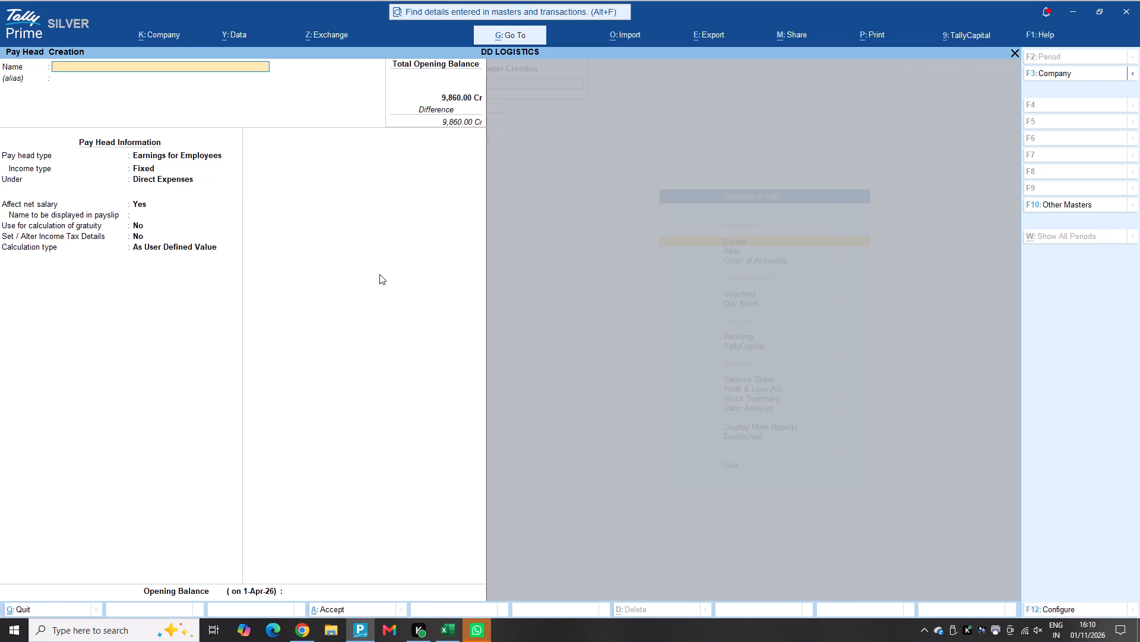
Start a pay head named EXPENSE REIEMBURSEMENT of type Reimbursements to Employees, with Variable income type.
type("EX")
type("PENSE")
key("space")
type("RE")
type("IEM")
type("BUR")
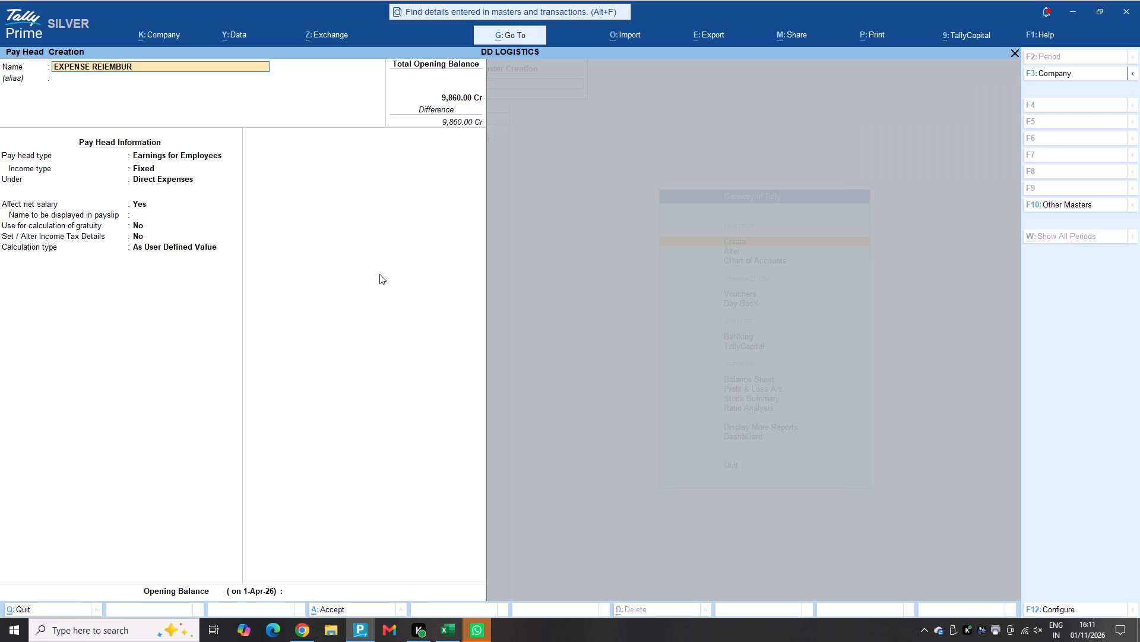
type("SEMENT")
key("Return")
key("Return")
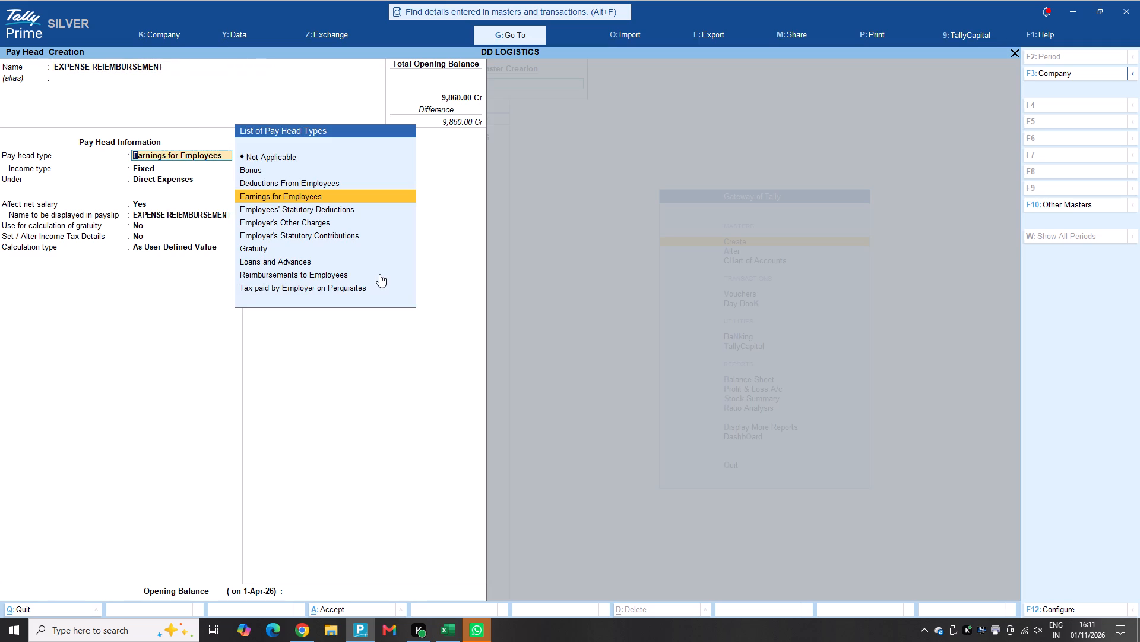
key("Down")
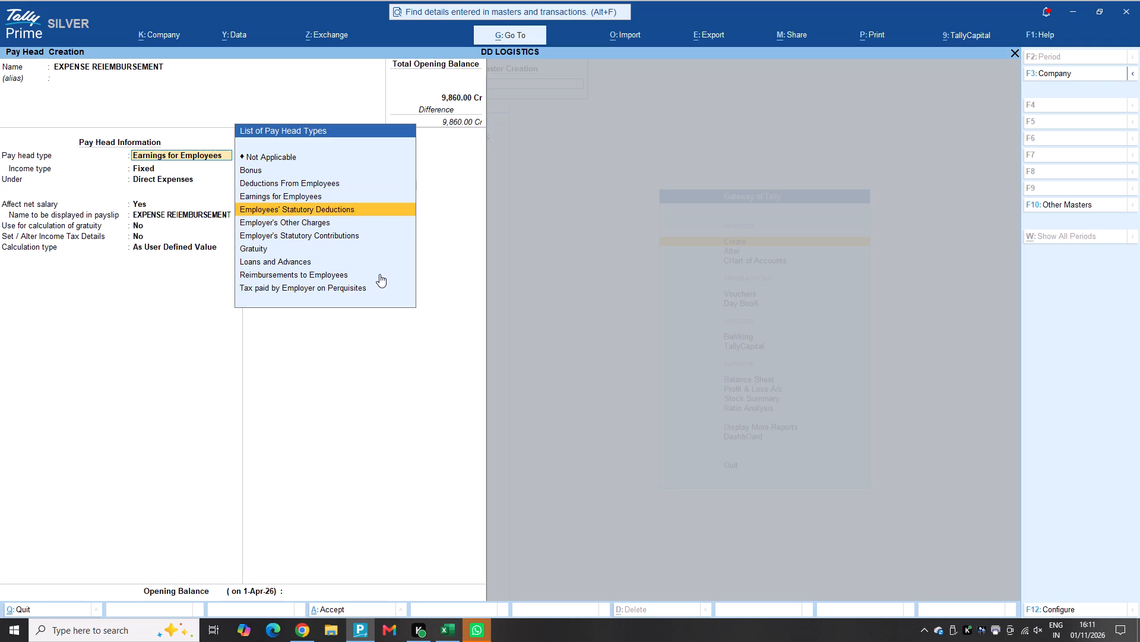
key("Down")
key("Down")
key("Down")
key("Down")
key("Down")
key("Return")
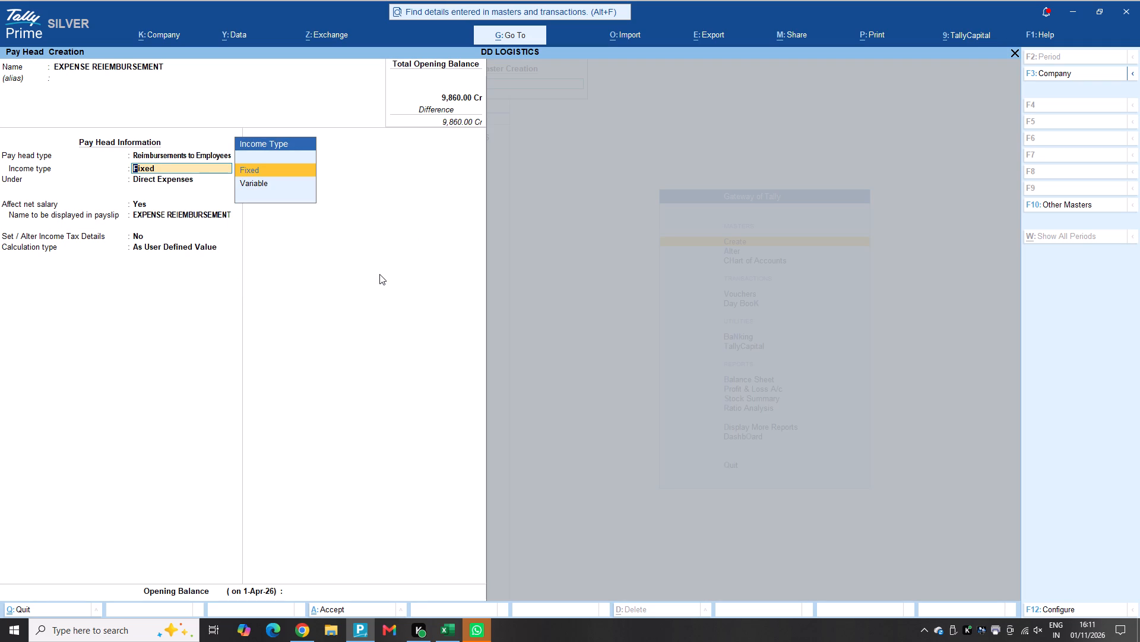
key("Down")
key("Return")
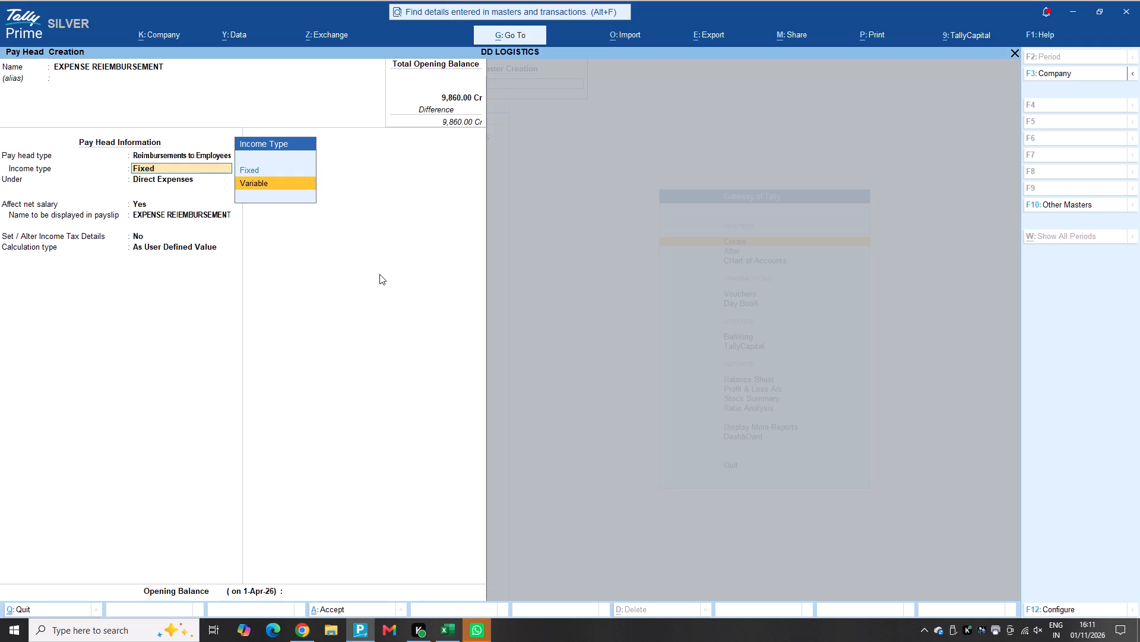
Place the EXPENSE REIEMBURSEMENT pay head under Indirect Expenses and save it.
key("Down")
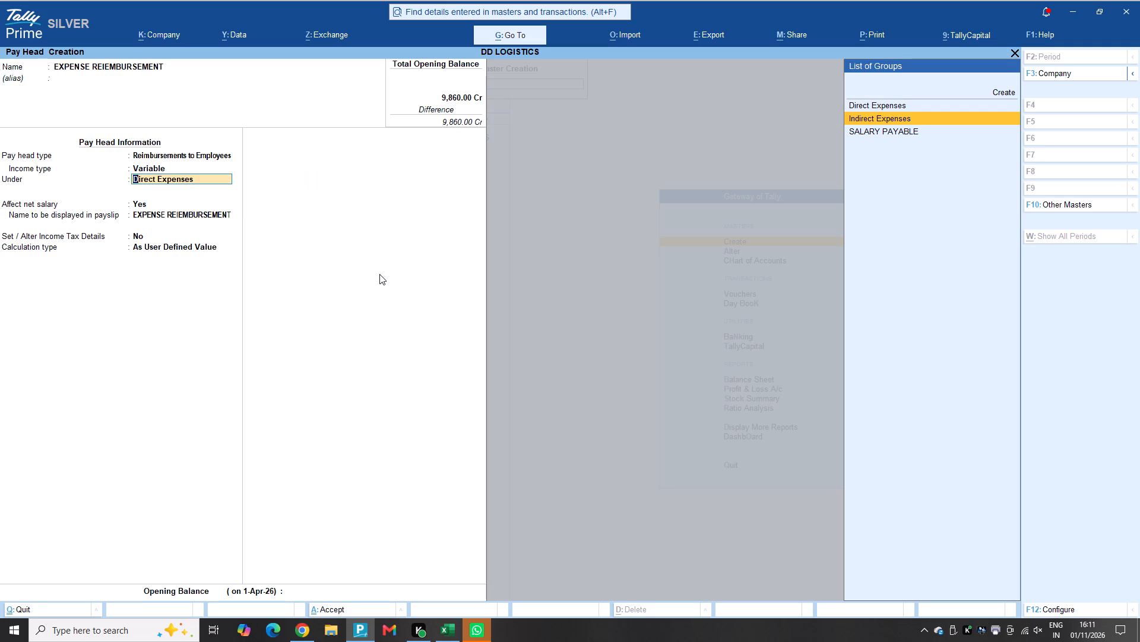
key("Up")
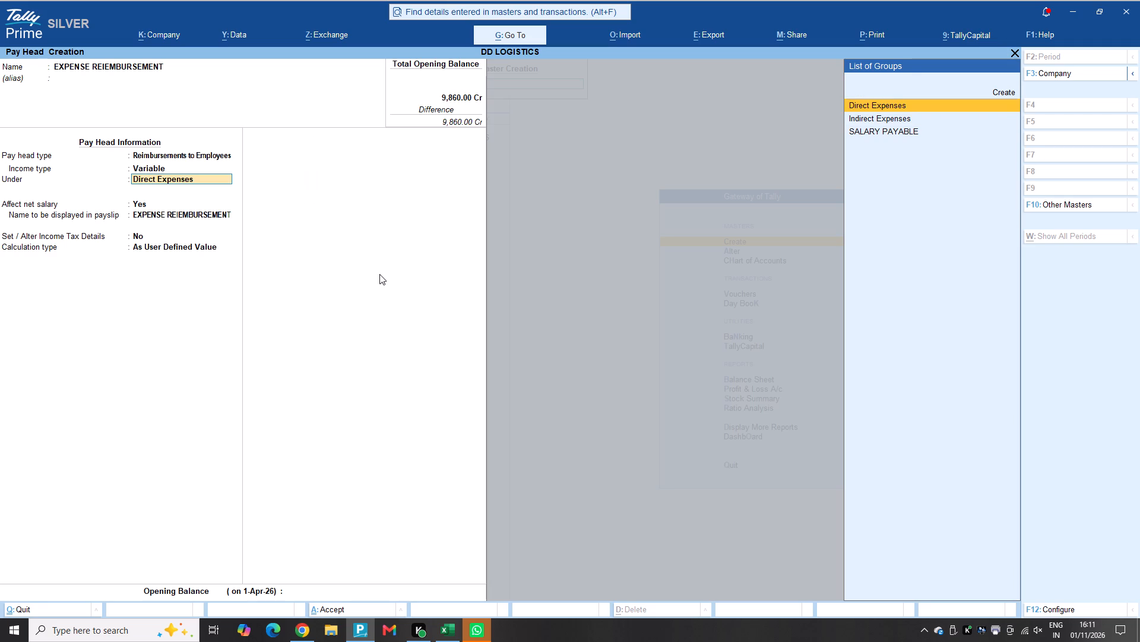
key("Down")
key("Down")
key("Up")
key("Up")
key("Up")
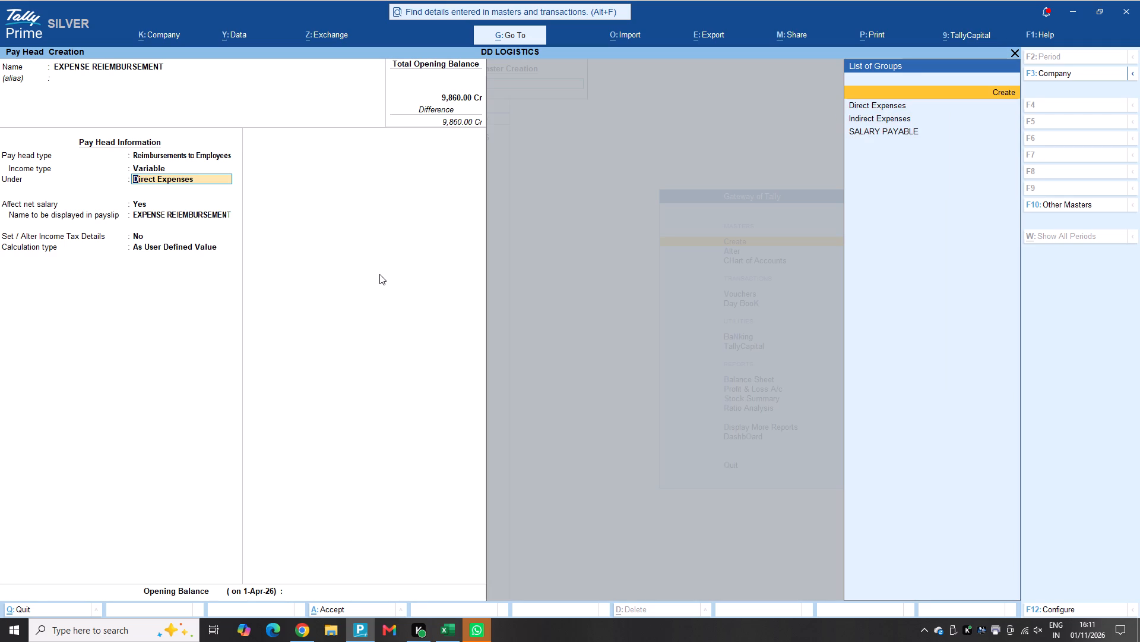
type("CU")
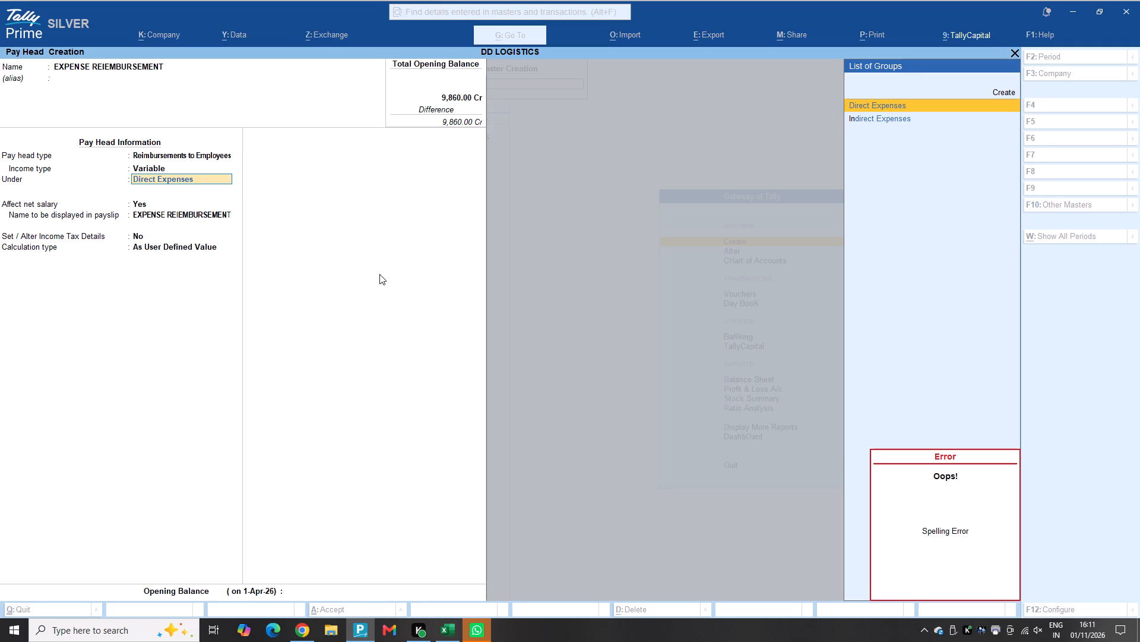
key("BackSpace")
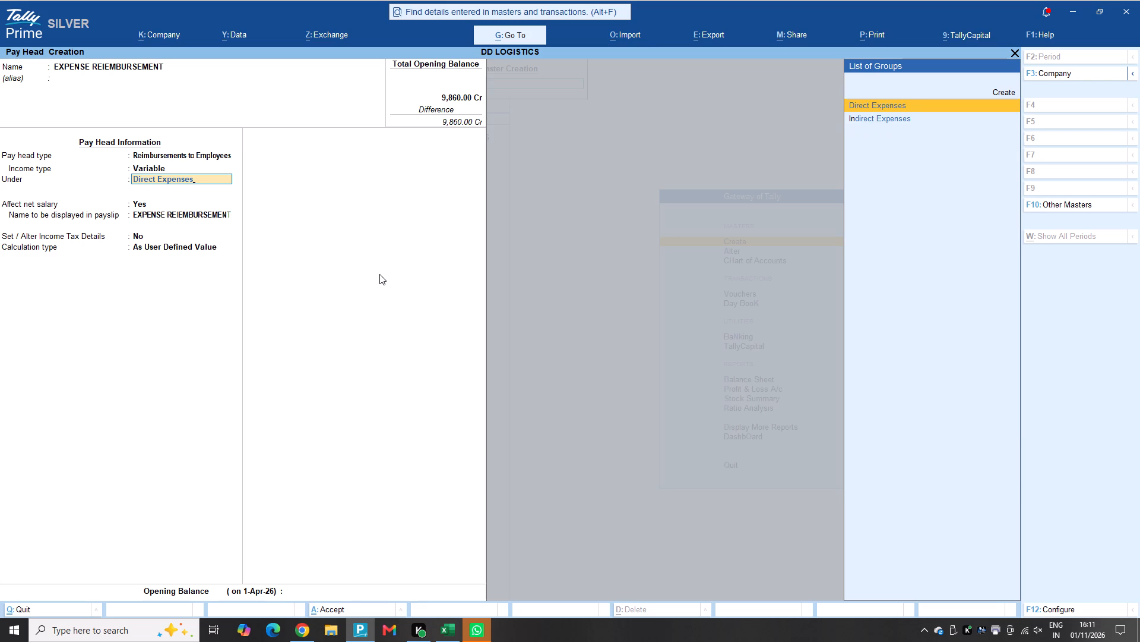
key("Down")
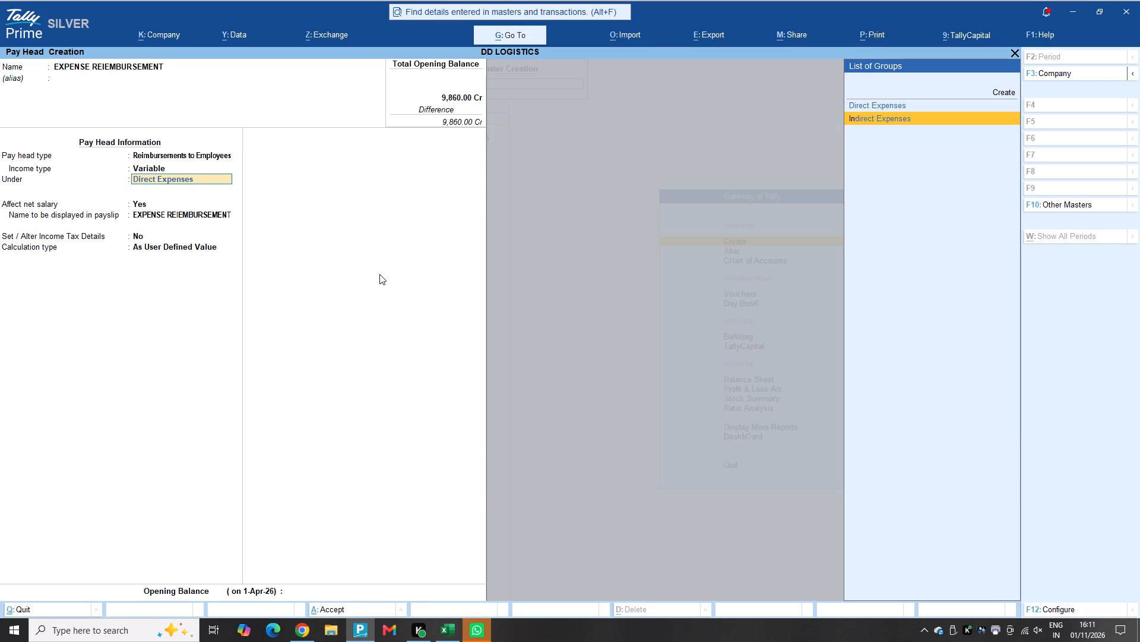
key("Return")
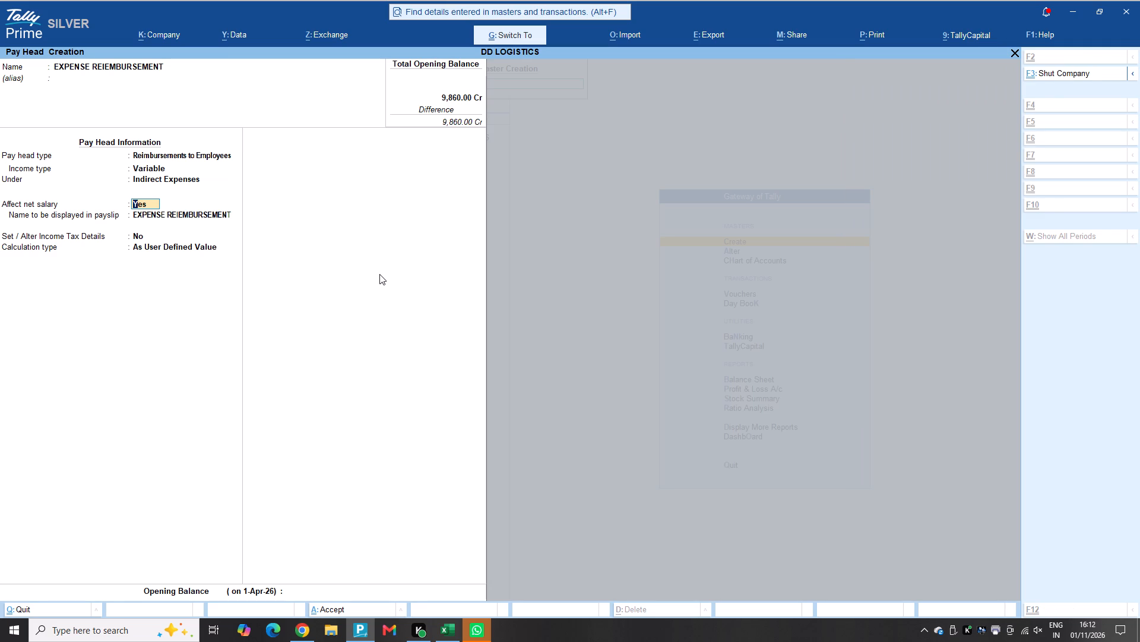
key("ctrl+a")
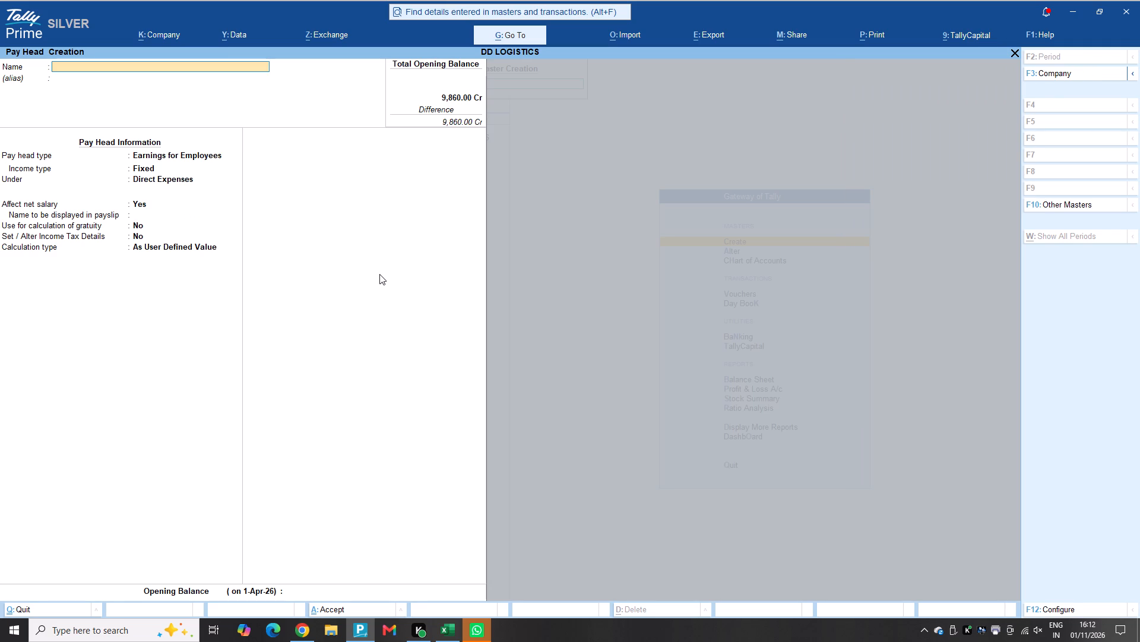
Create a pay head named ADVANCE RECOVERY of type Deductions From Employees, under Current Assets.
type("ADA")
key("BackSpace")
type("AN")
key("BackSpace")
key("BackSpace")
type("VANCRE=")
key("BackSpace")
key("BackSpace")
key("BackSpace")
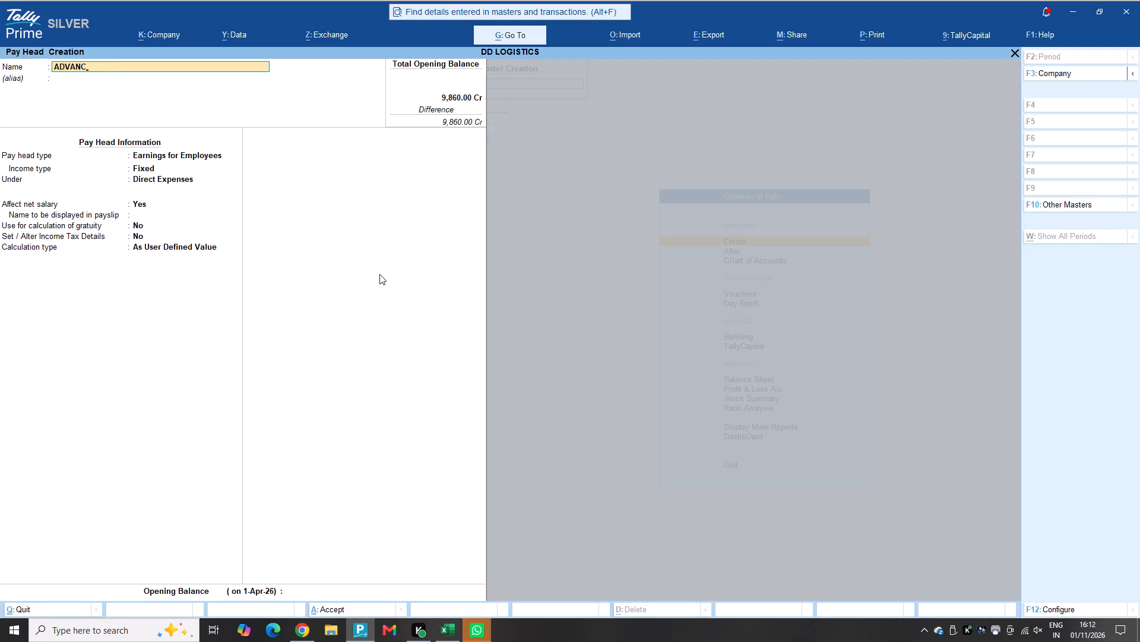
type("E RECO")
type("VERY")
key("Return")
key("Return")
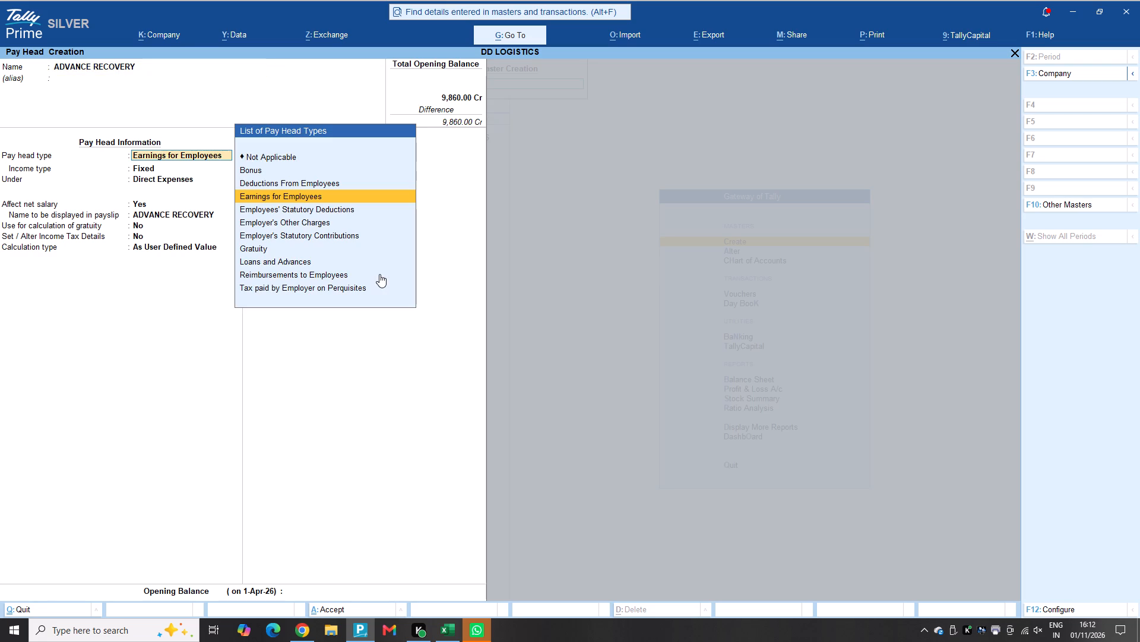
key("Up")
key("Return")
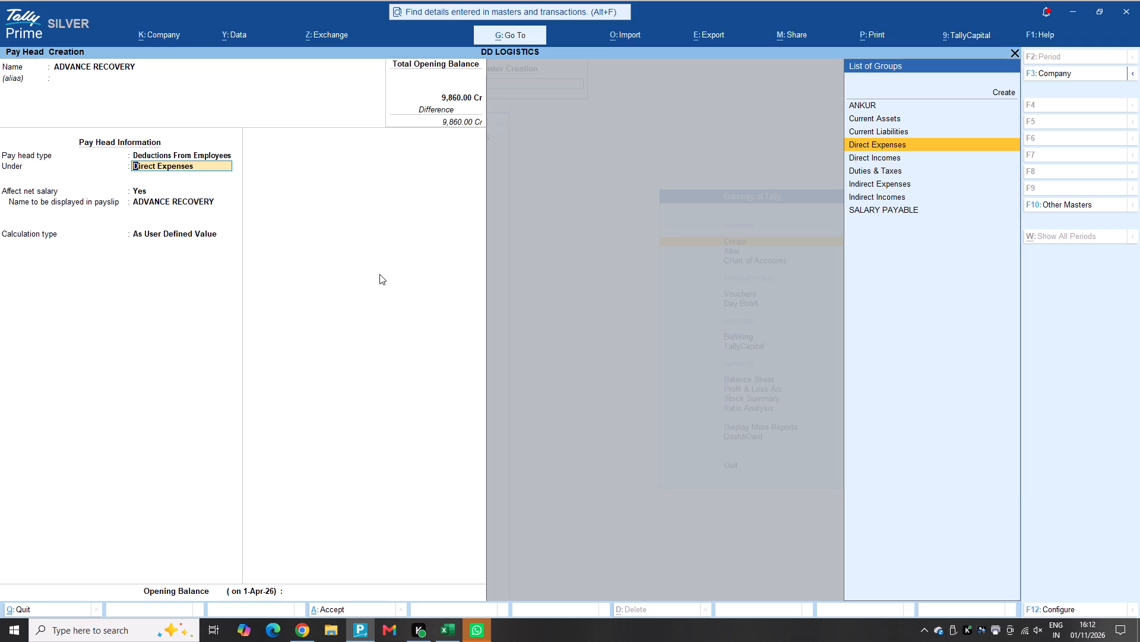
key("Up")
key("Up")
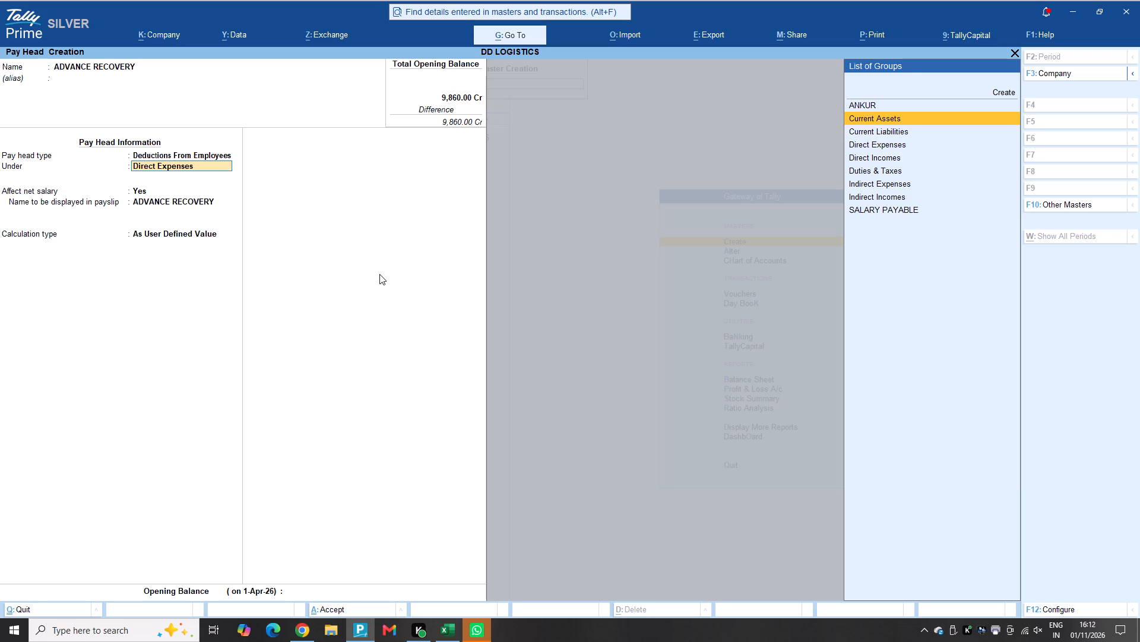
key("Return")
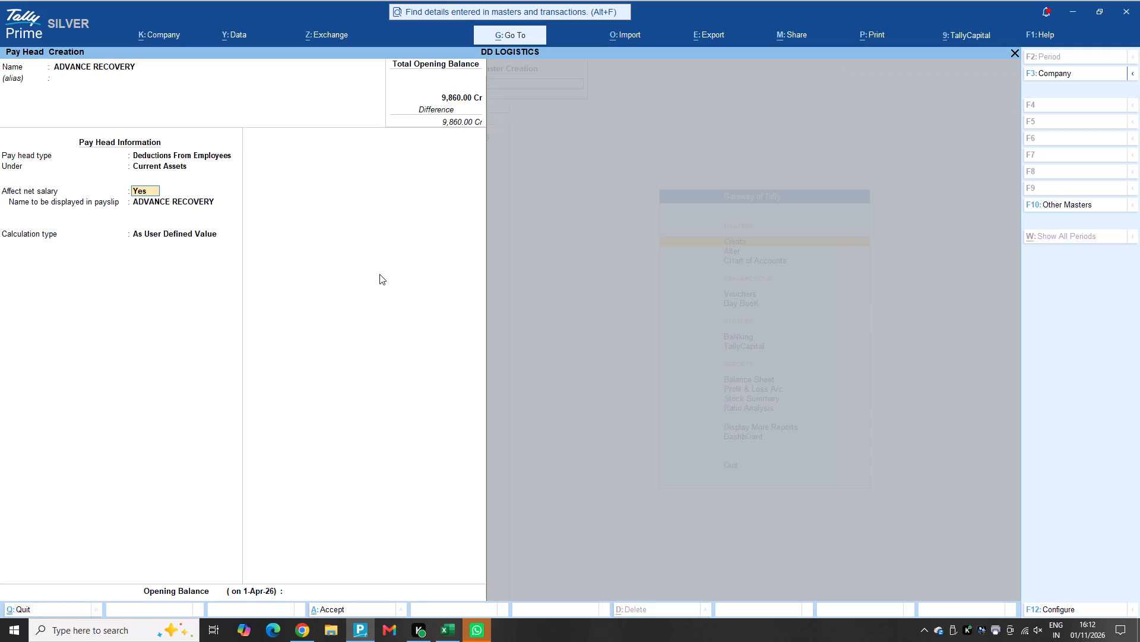
key("ctrl+a")
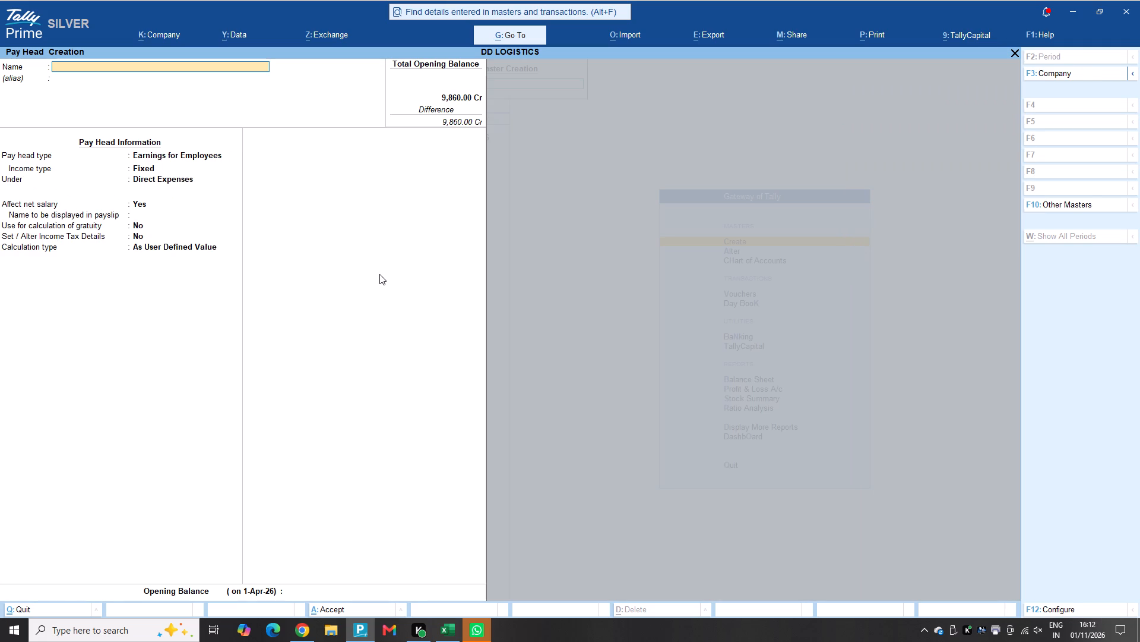
Create a pay head named FINE/PENALTY of type Deductions From Employees, under Indirect Incomes.
type("FINE")
key("slash")
type("PENA")
key("l")
type("TY")
key("Return")
key("Return")
key("Up")
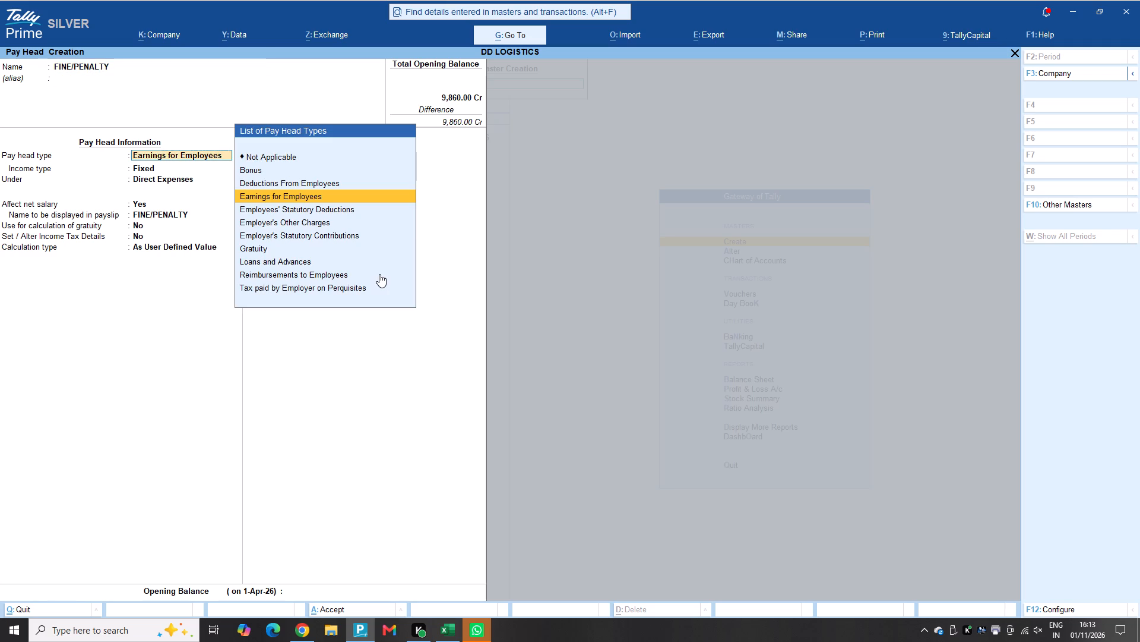
key("Return")
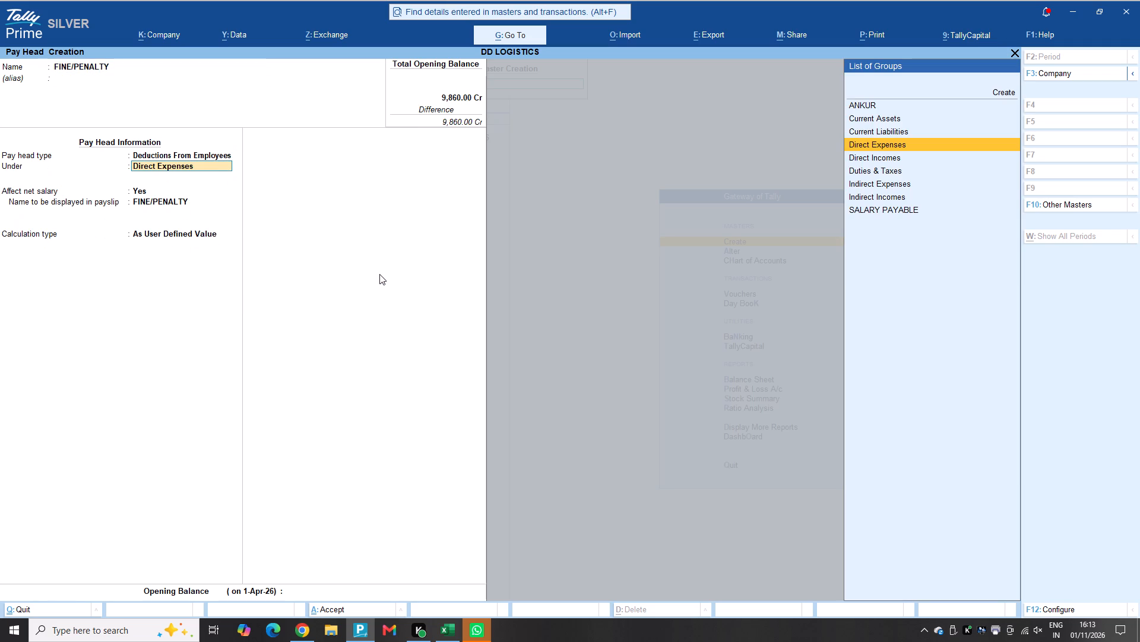
key("Down")
key("Down")
key("Down")
key("Down")
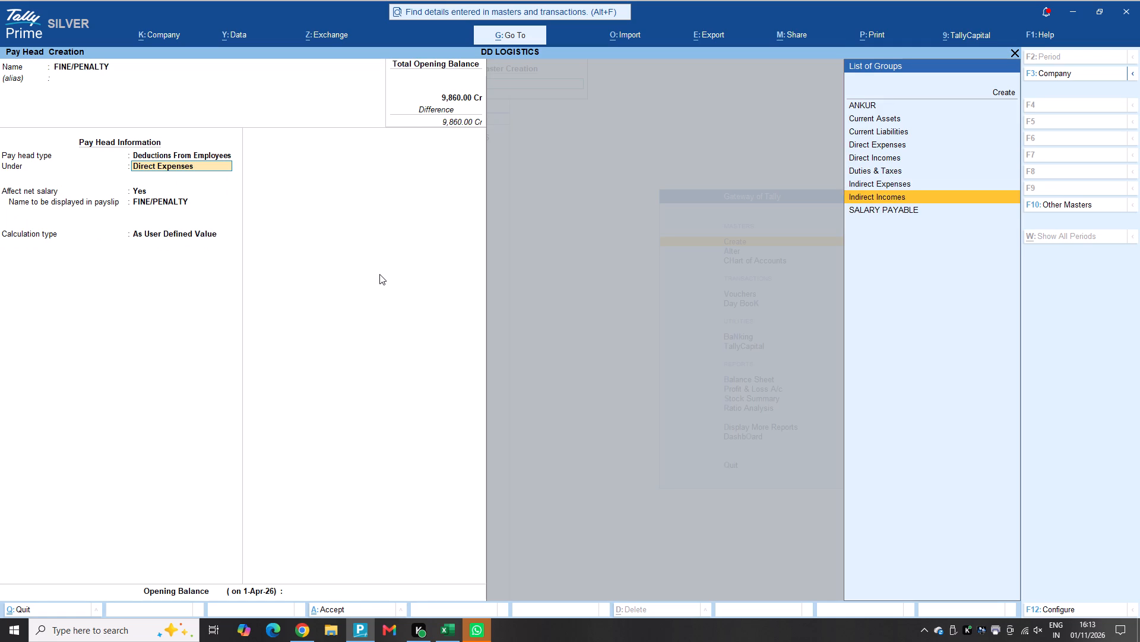
key("Down")
key("Up")
key("Return")
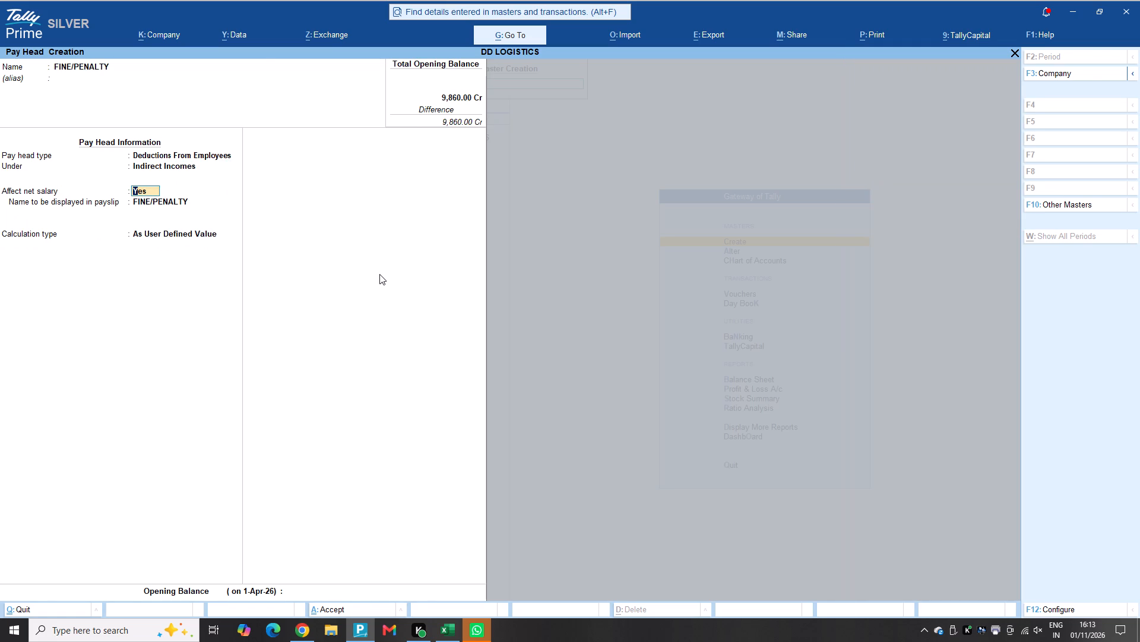
key("ctrl+a")
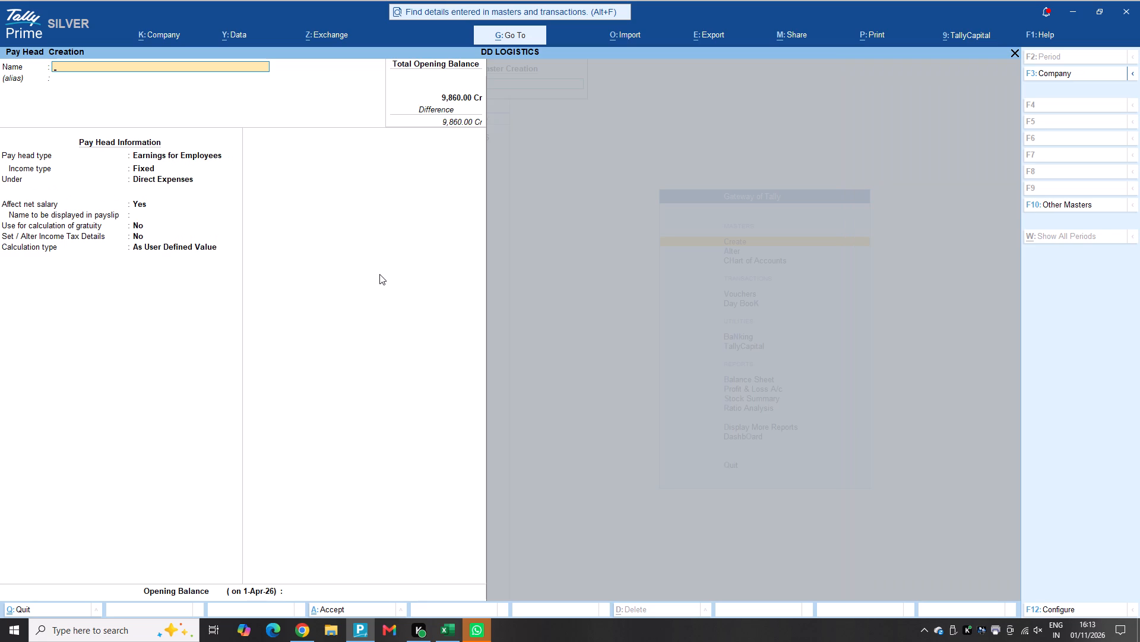
Try to name a new pay head CNG/FUEL RECOVERY.
type("CH")
key("BackSpace")
type("NG")
key("slash")
type("FUEL RE")
type("CO")
type("VERY")
key("Return")
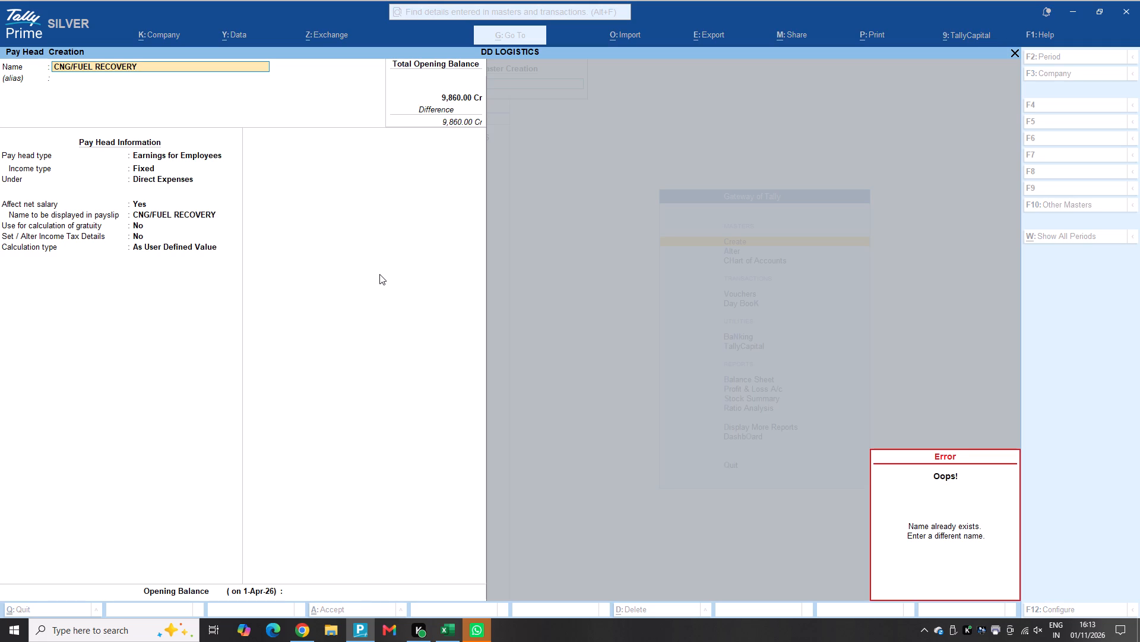
key("Return")
Shorten the new pay head's name to CNG/FUEL RECOVER.
key("BackSpace")
key("BackSpace")
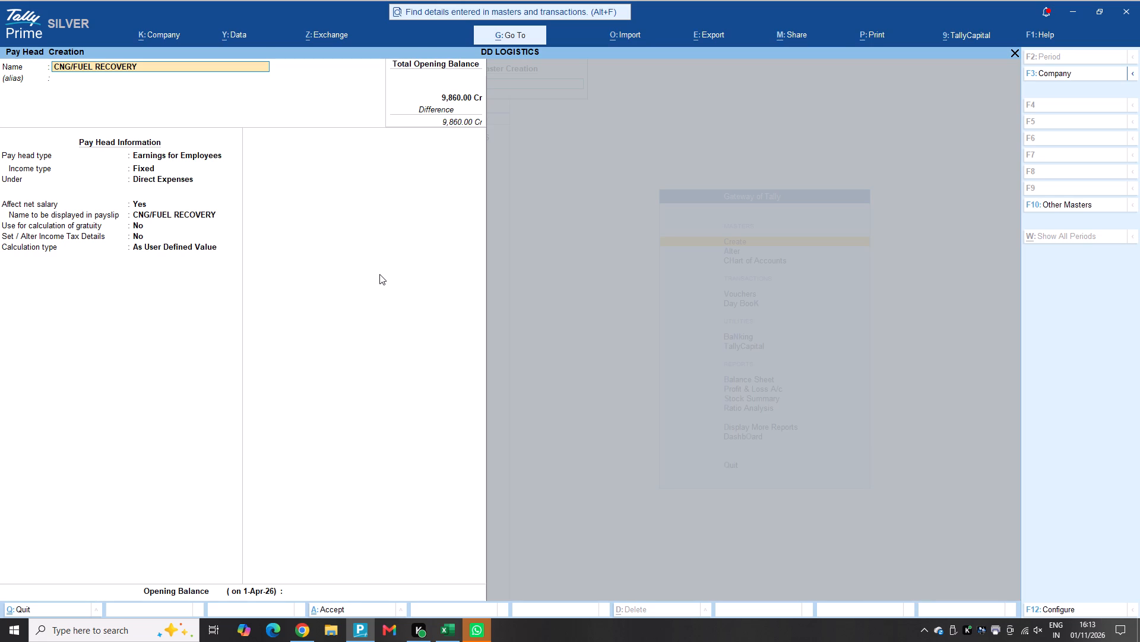
key("Right")
key("Right")
key("Right")
key("Right")
key("Right")
key("Right")
key("Right")
key("Right")
key("Right")
key("Right")
key("Right")
key("Right")
key("Right")
key("Right")
key("Right")
key("Right")
key("Right")
key("Right")
key("Right")
key("Right")
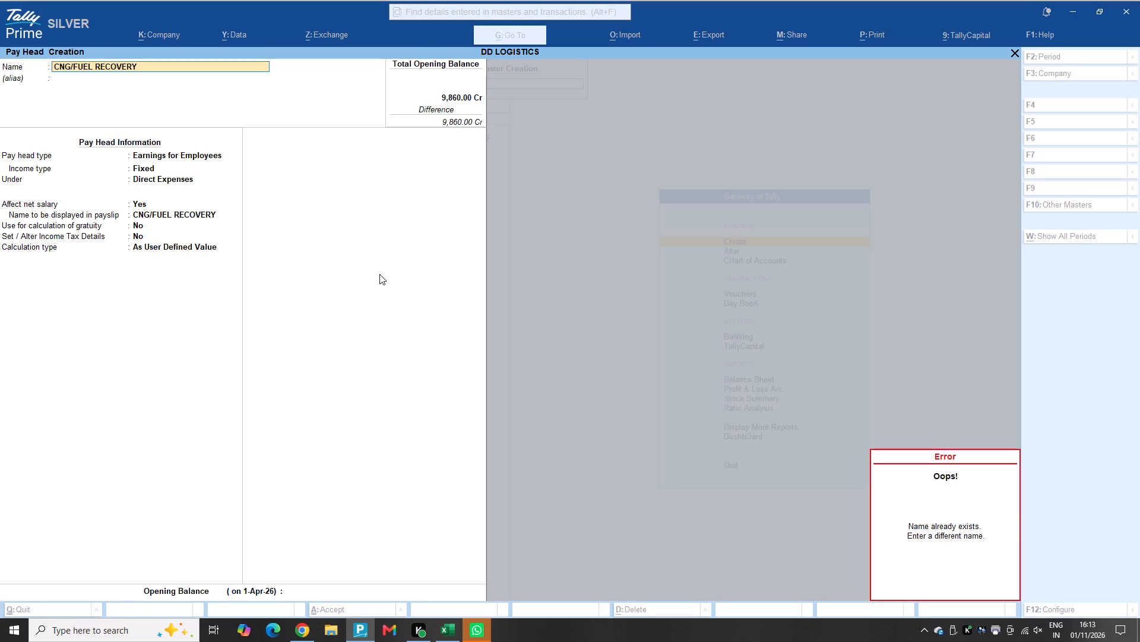
key("BackSpace")
key("BackSpace")
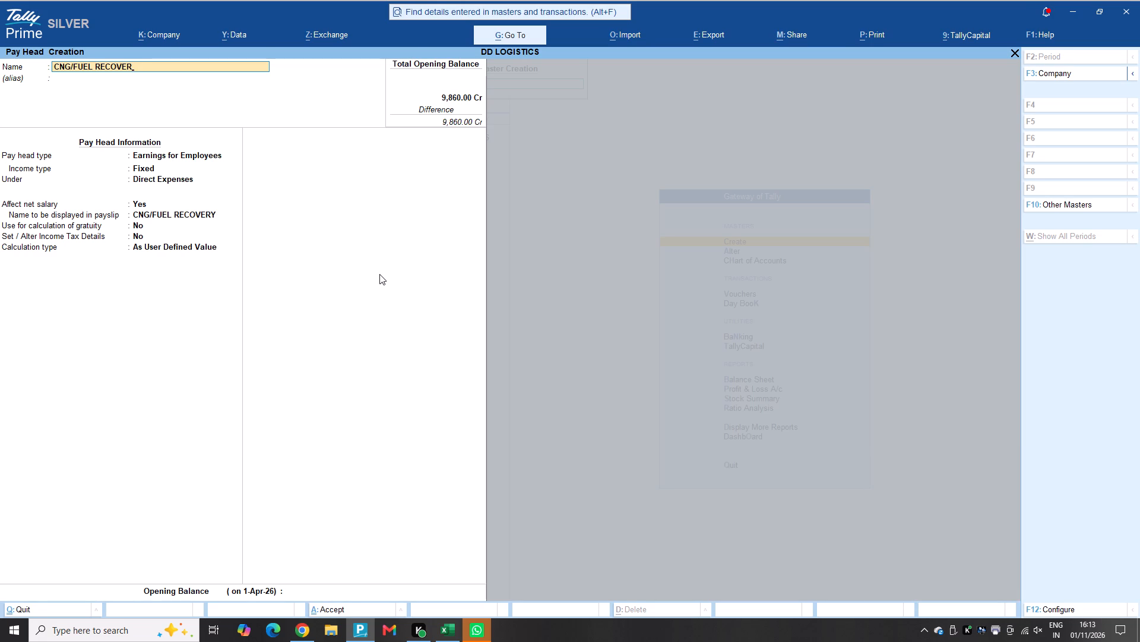
key("BackSpace")
key("r")
Make CNG/FUEL RECOVER a Deductions From Employees pay head under Indirect Incomes, save it and leave pay head creation.
key("Return")
key("Return")
key("Down")
key("Up")
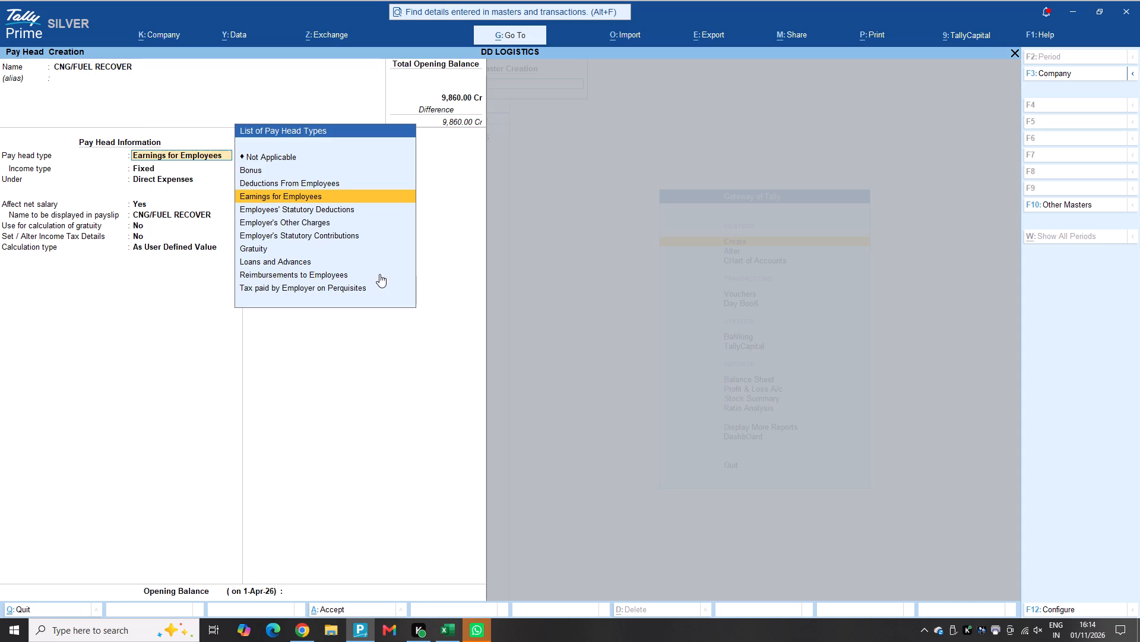
key("Up")
key("Return")
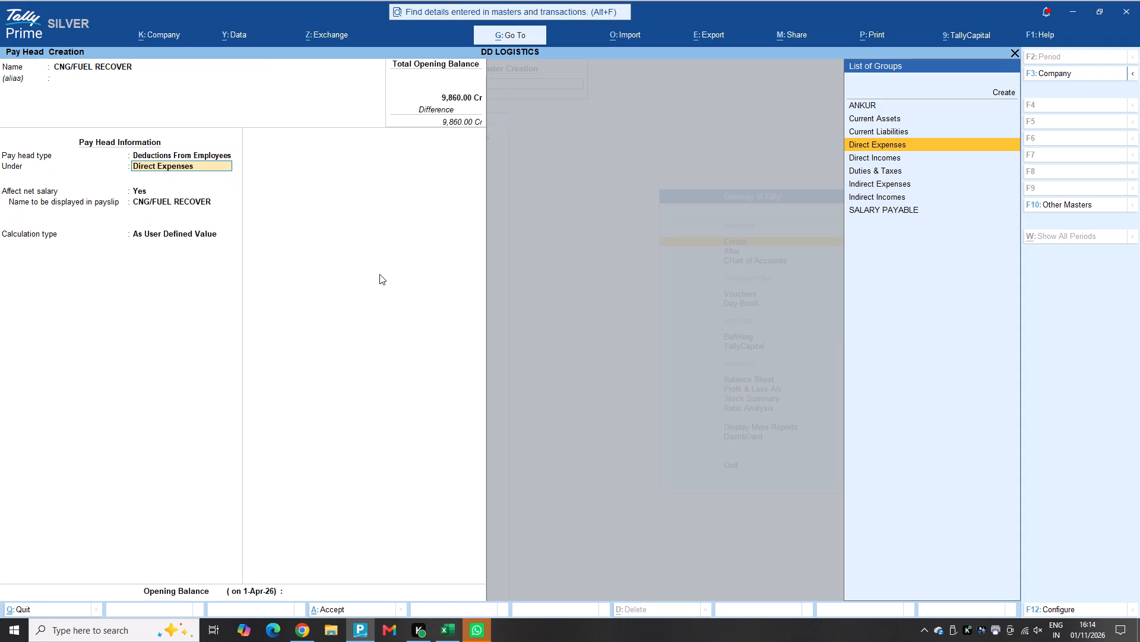
key("Down")
key("Down")
key("Down")
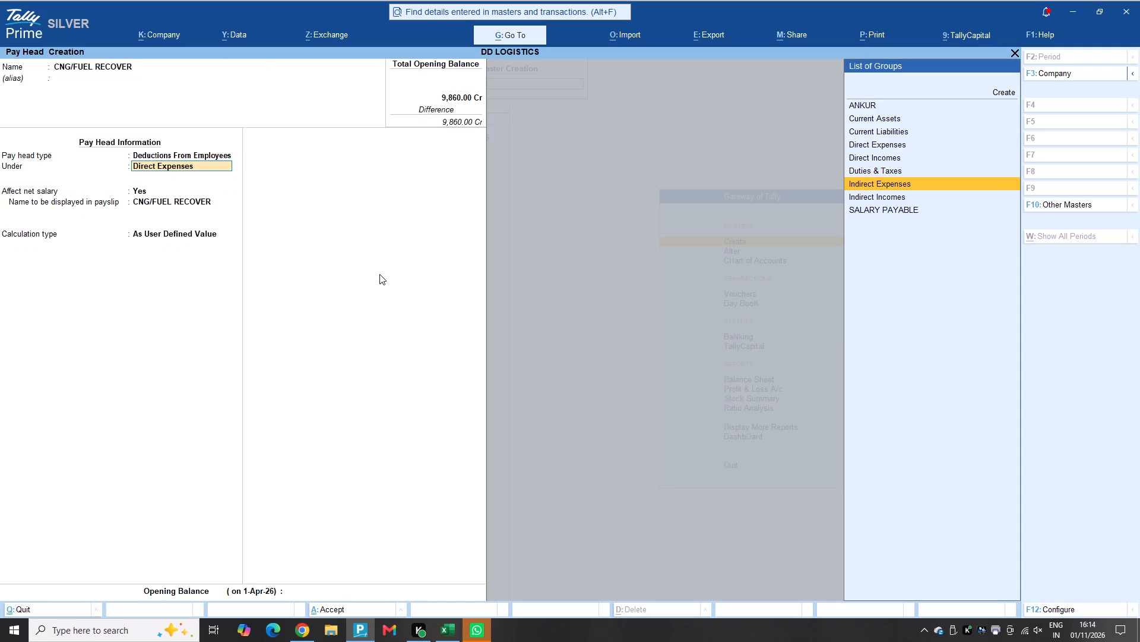
key("Down")
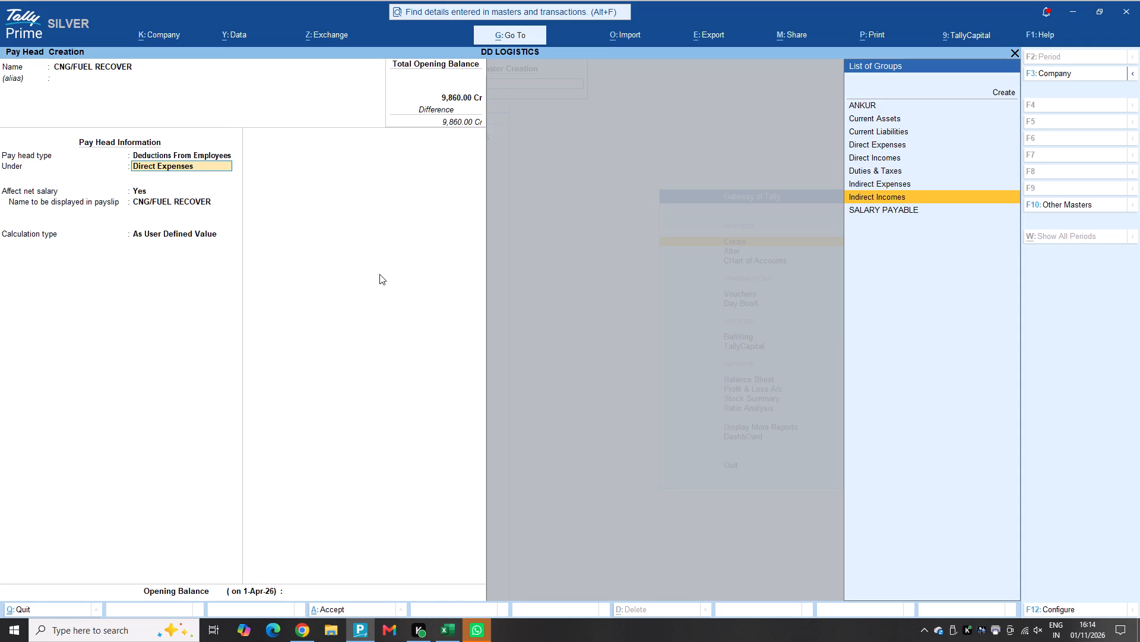
key("Return")
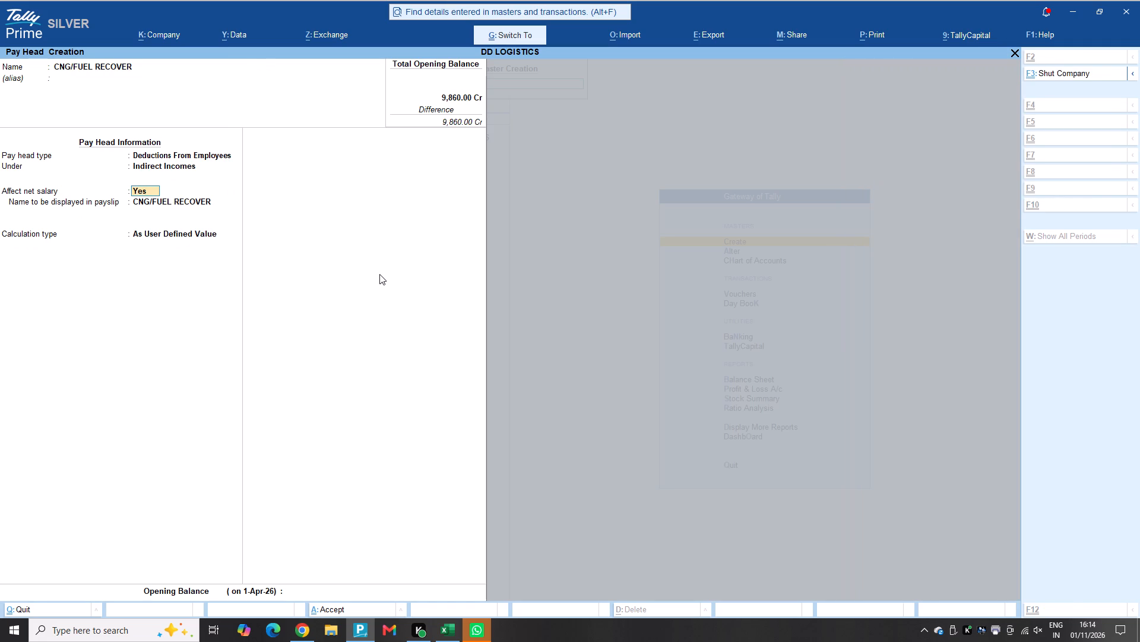
key("ctrl+a")
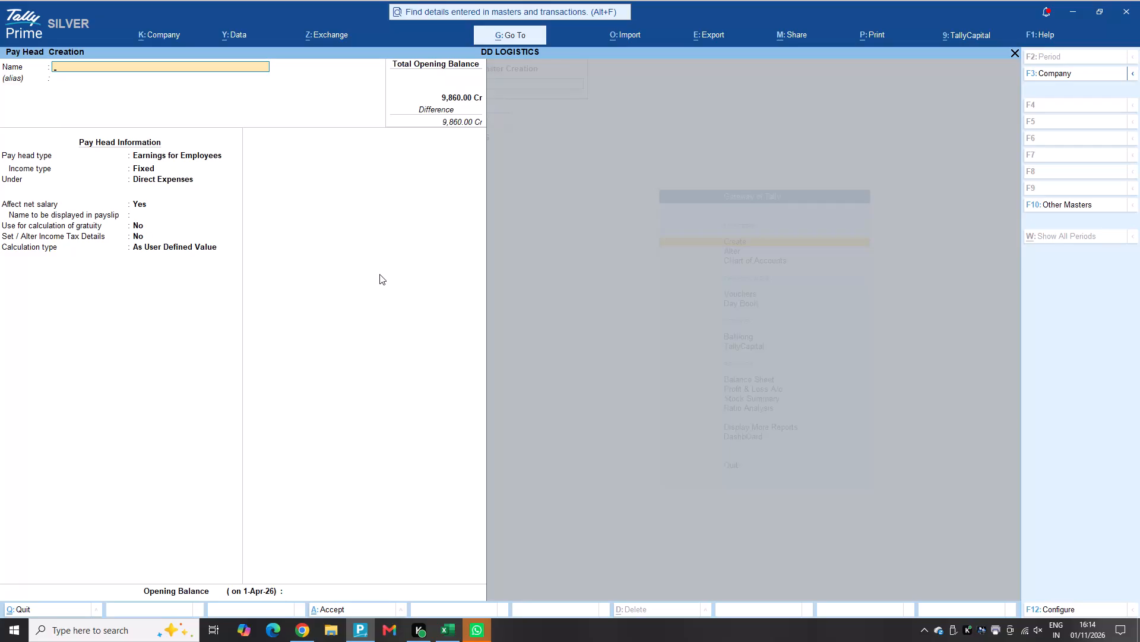
key("Escape")
key("Escape")
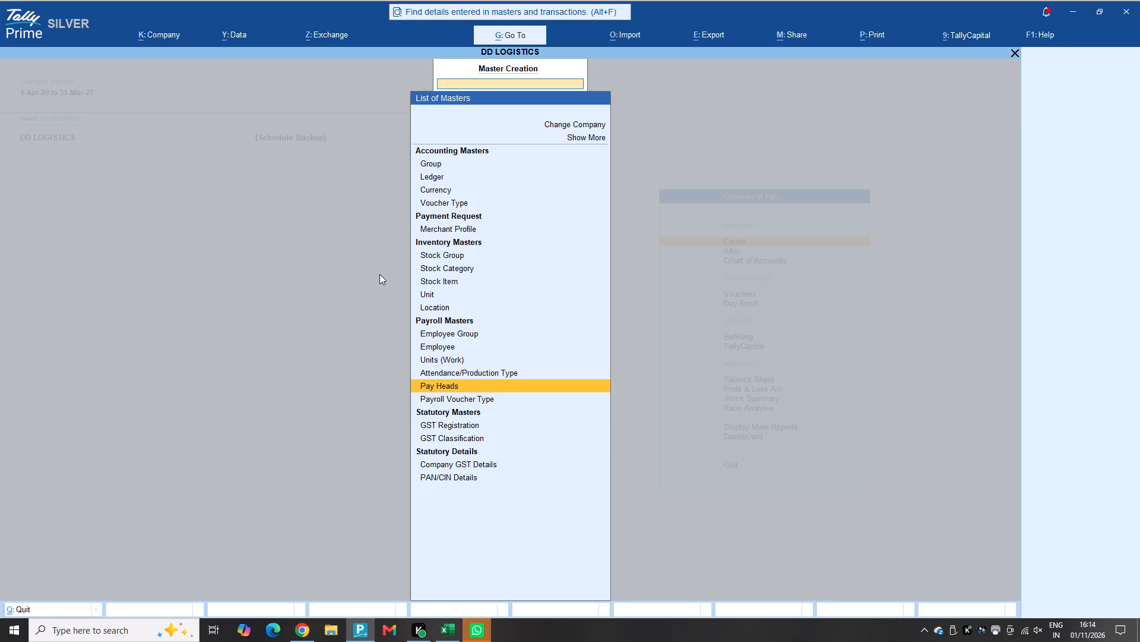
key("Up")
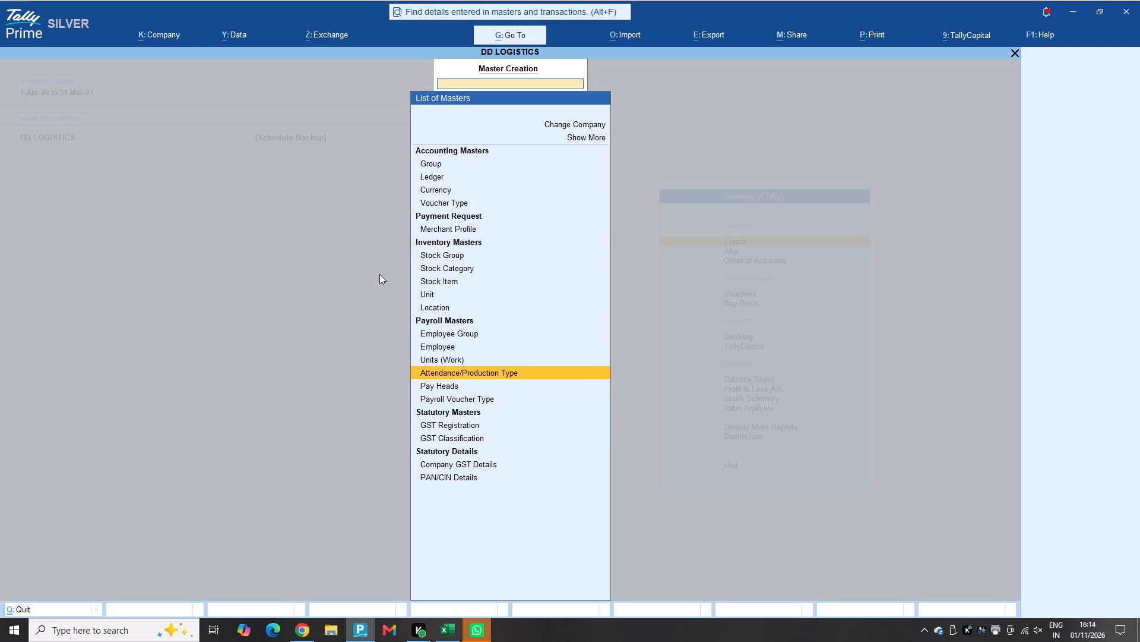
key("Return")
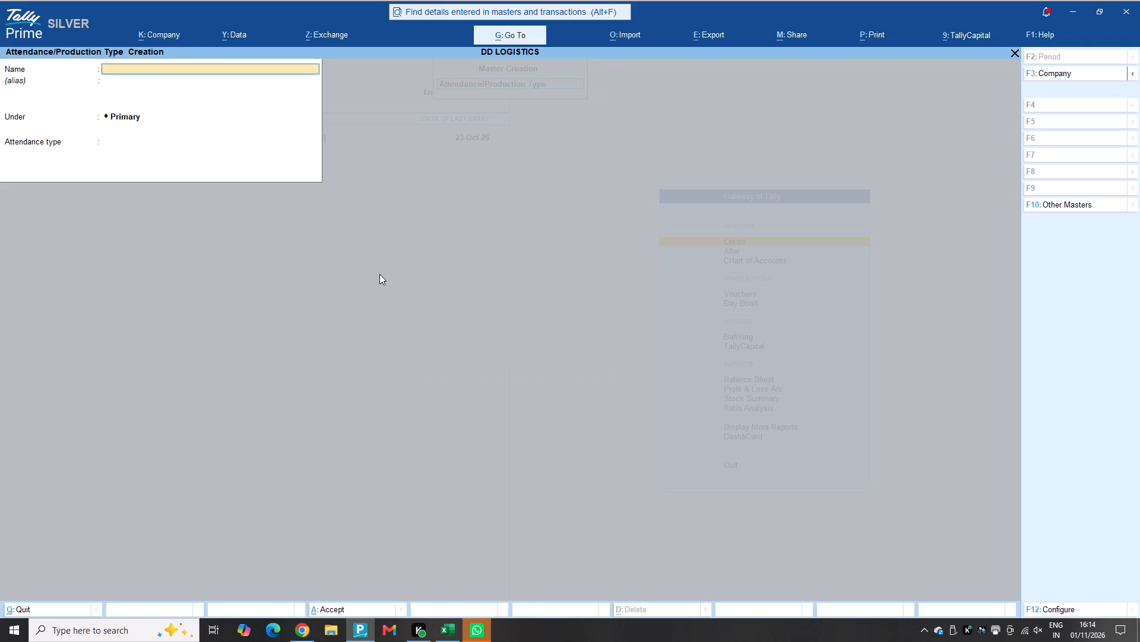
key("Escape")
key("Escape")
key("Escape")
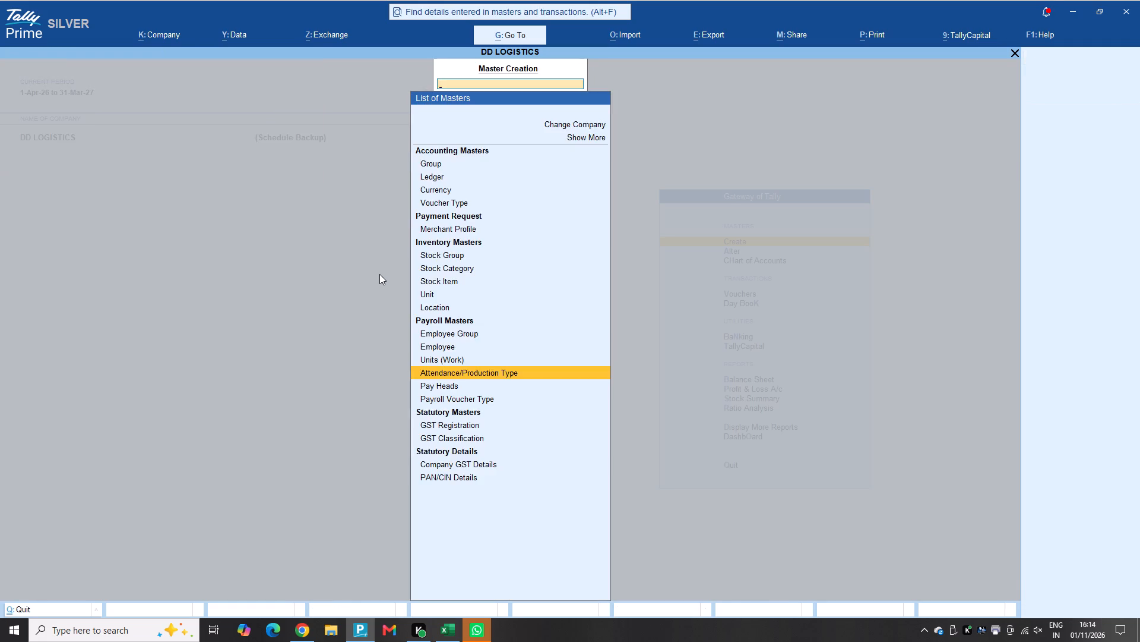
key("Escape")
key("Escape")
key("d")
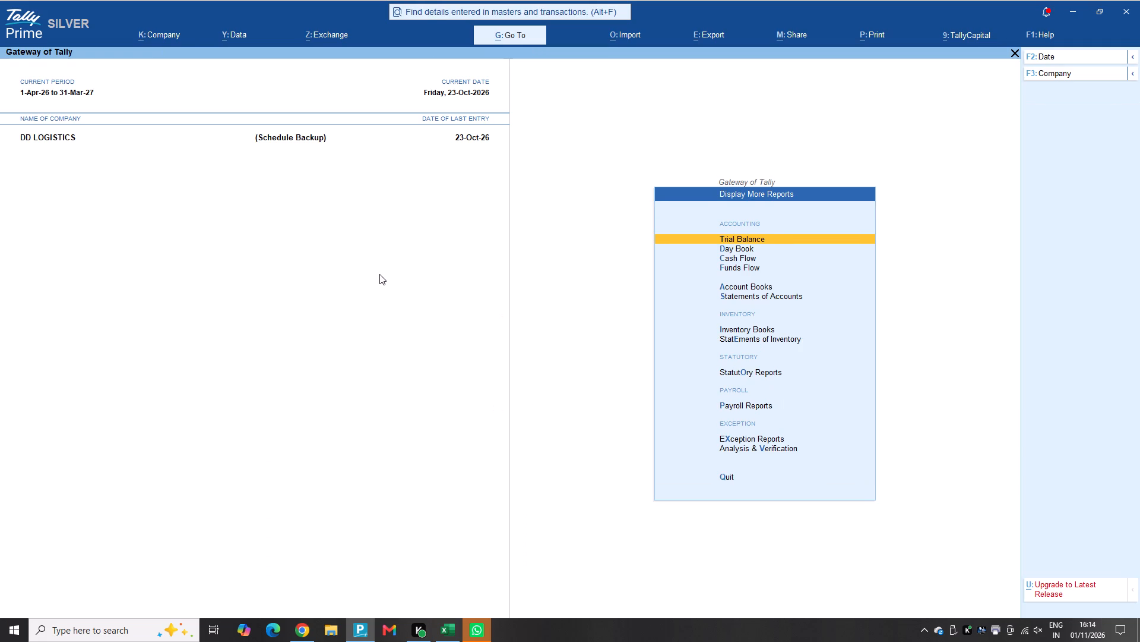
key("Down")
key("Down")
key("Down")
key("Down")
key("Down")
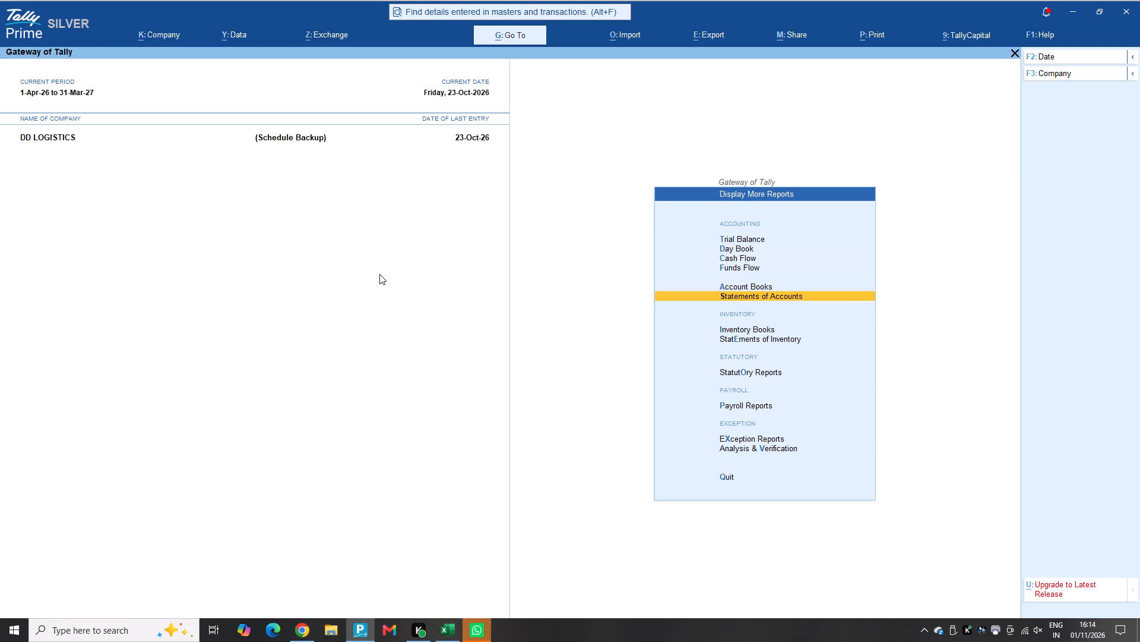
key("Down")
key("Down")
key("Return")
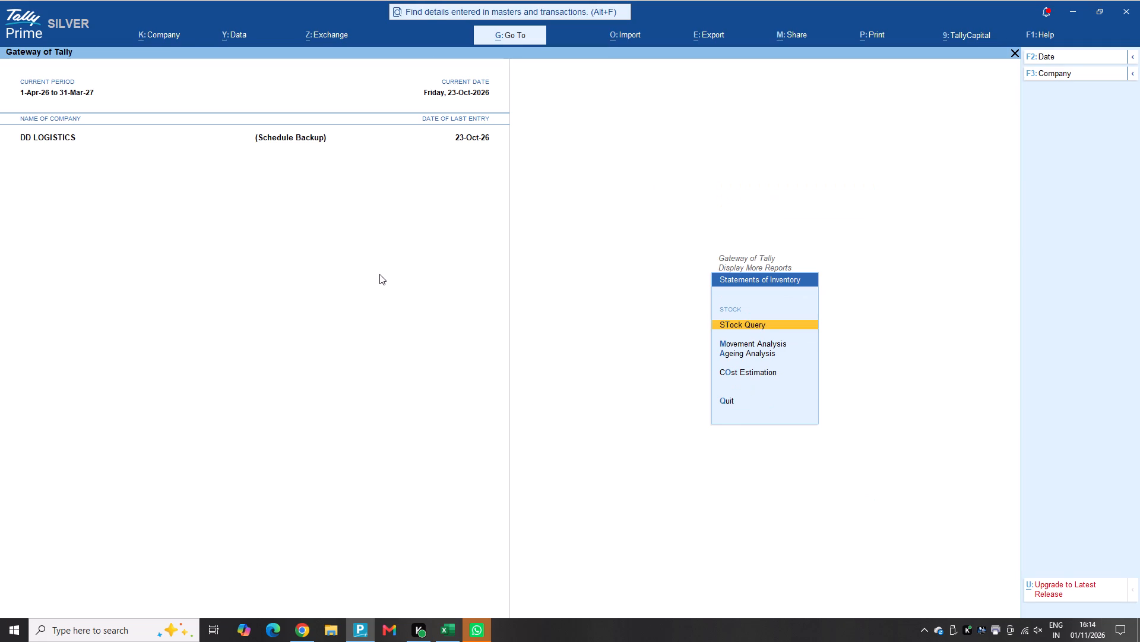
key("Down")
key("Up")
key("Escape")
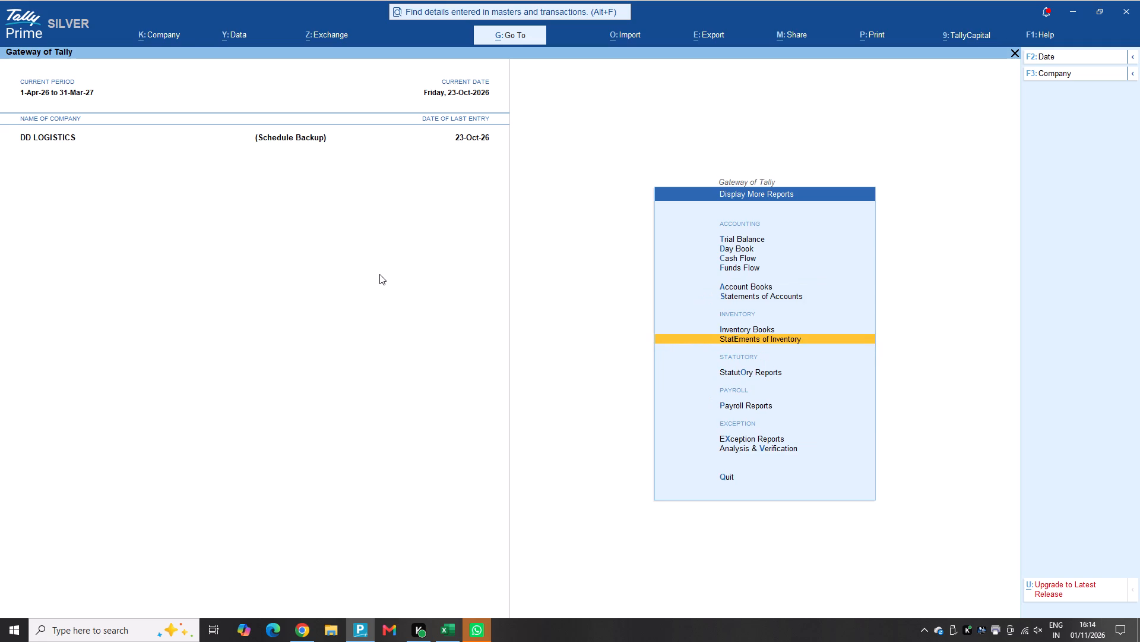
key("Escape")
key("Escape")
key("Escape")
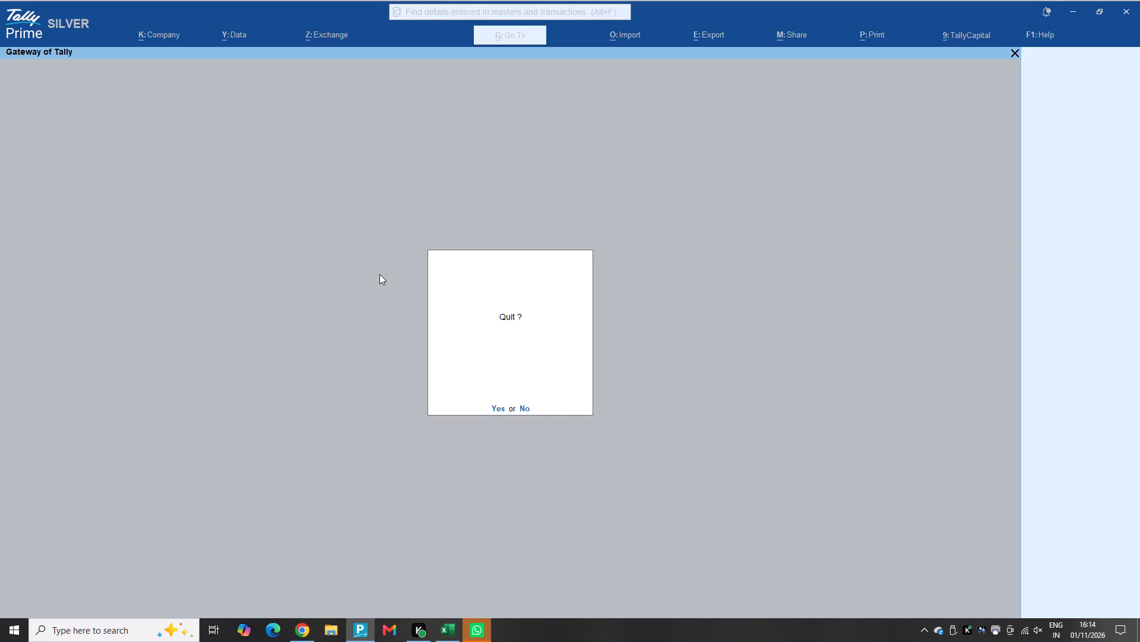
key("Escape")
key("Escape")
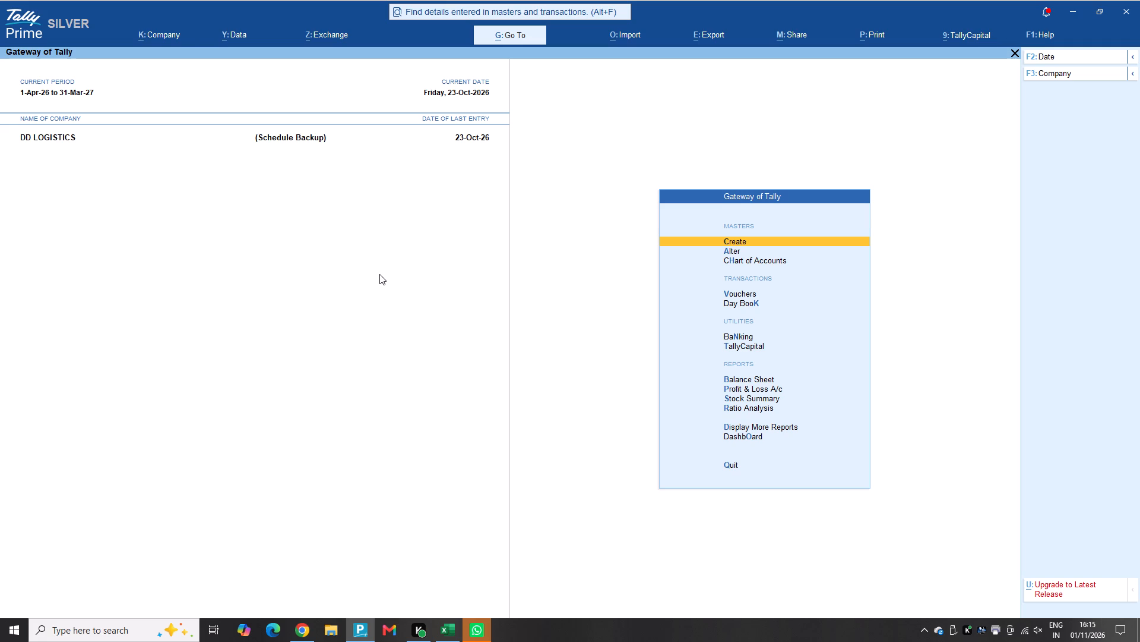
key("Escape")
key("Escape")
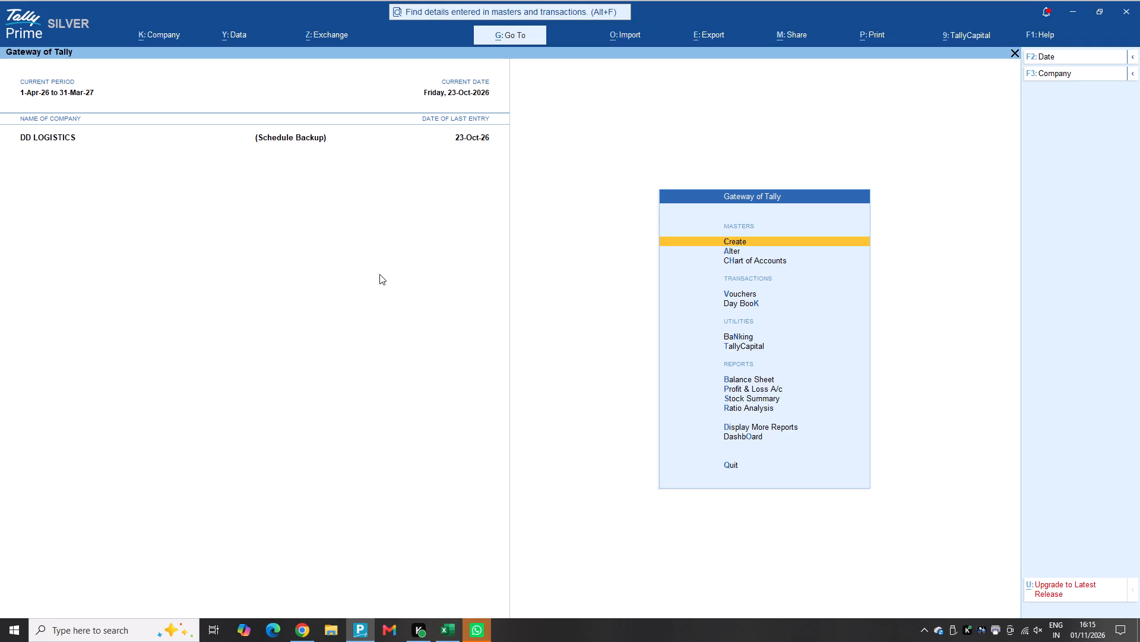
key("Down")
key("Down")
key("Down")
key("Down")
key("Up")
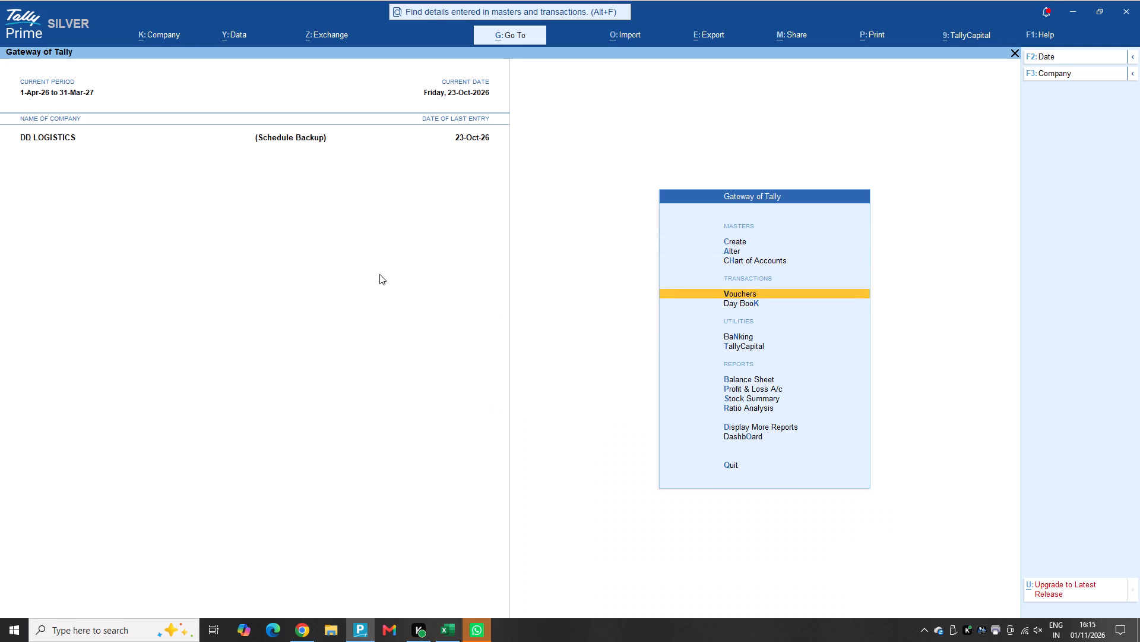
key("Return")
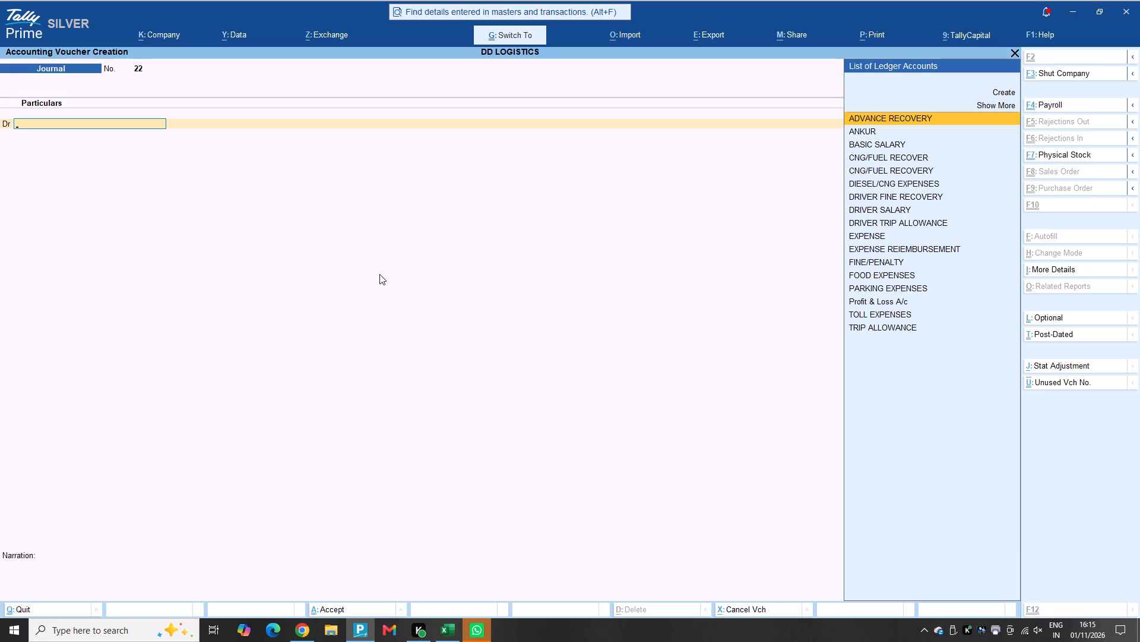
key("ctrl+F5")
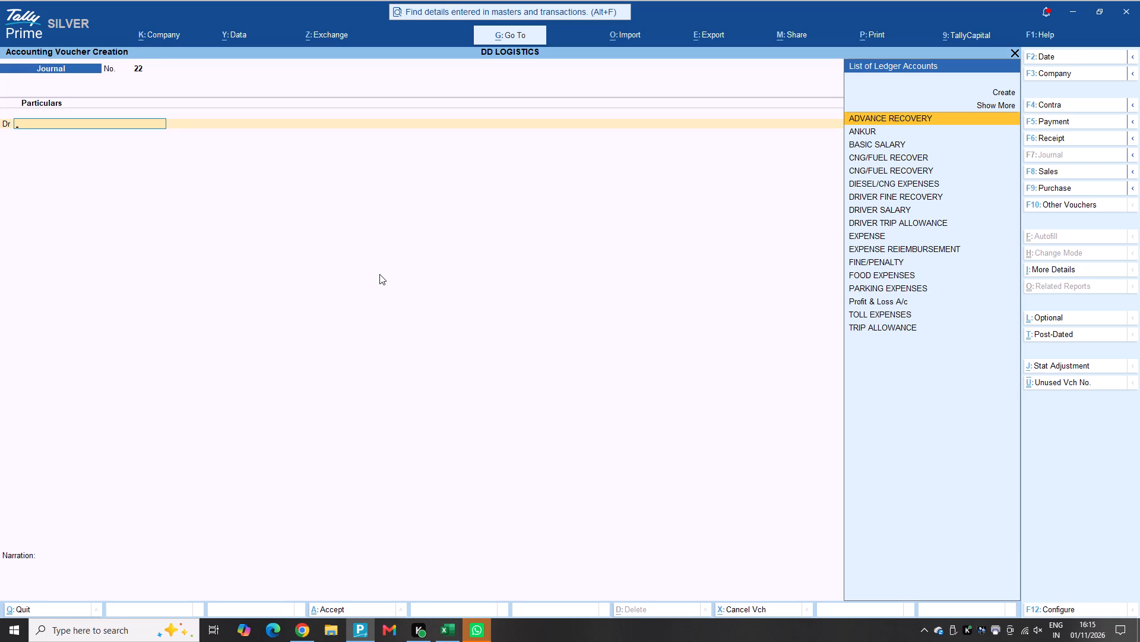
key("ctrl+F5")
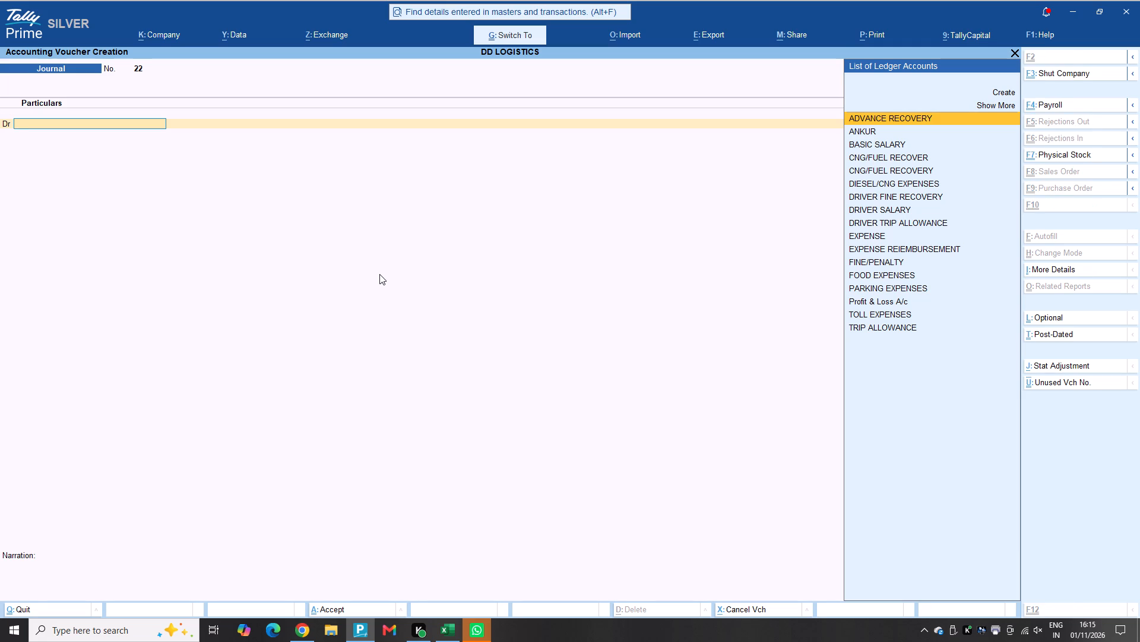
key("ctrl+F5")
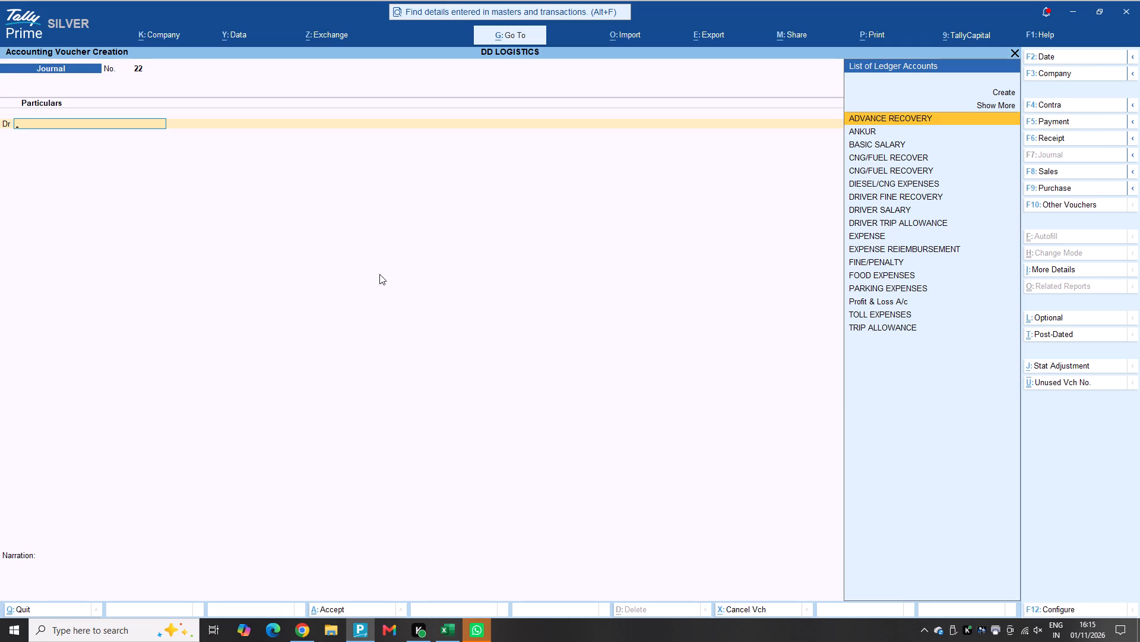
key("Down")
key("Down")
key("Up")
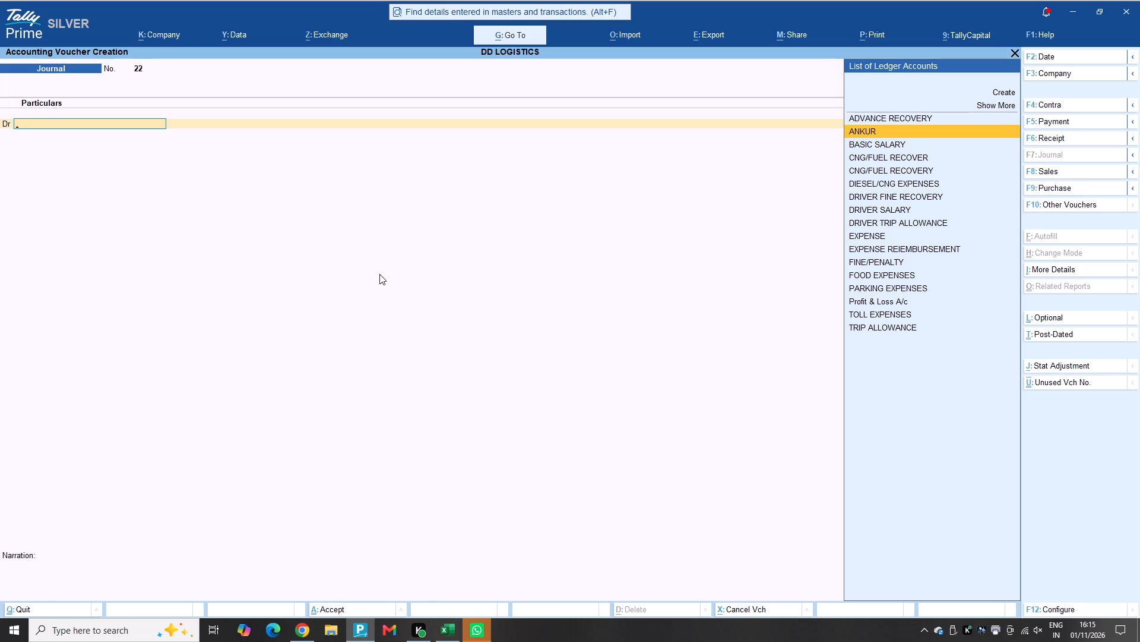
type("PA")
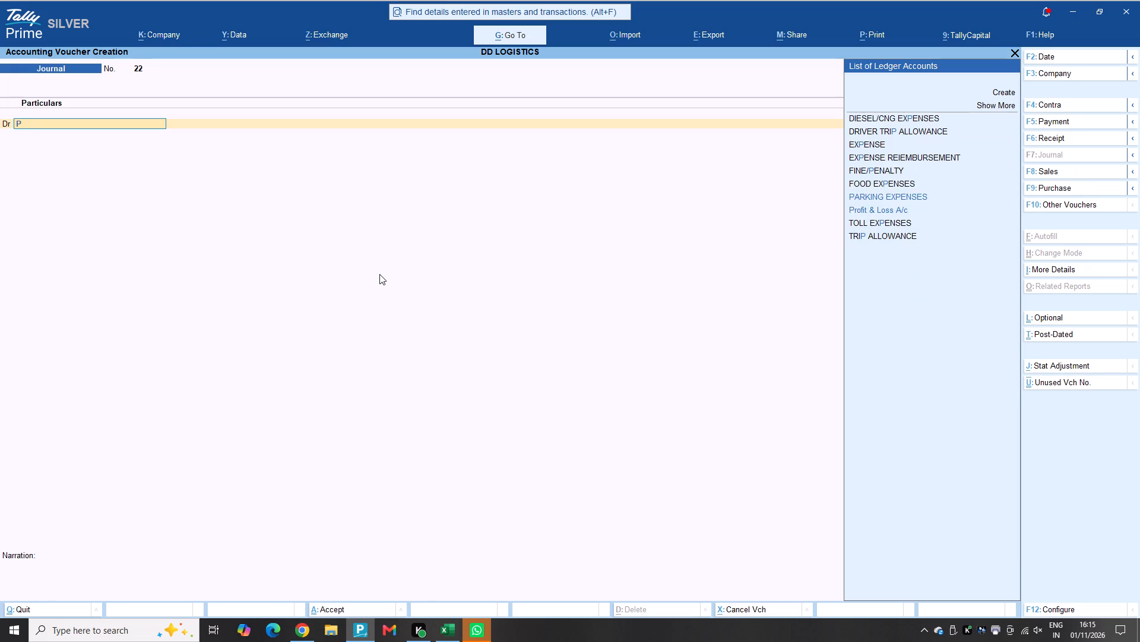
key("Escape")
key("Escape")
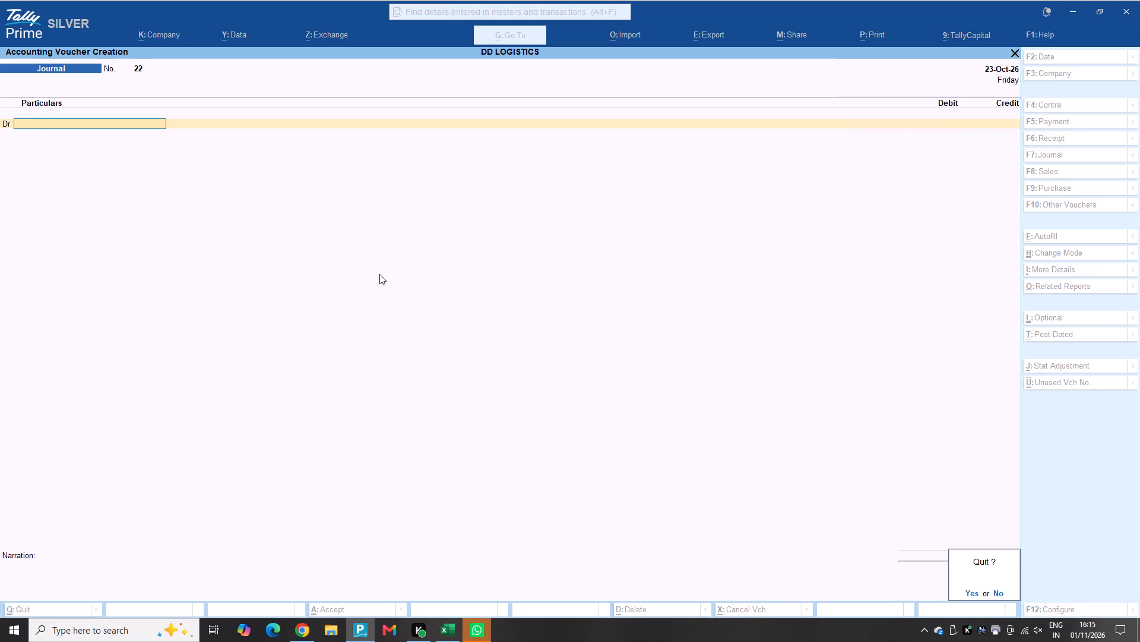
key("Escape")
Look up the unused voucher numbers for a journal voucher and leave voucher creation.
key("Return")
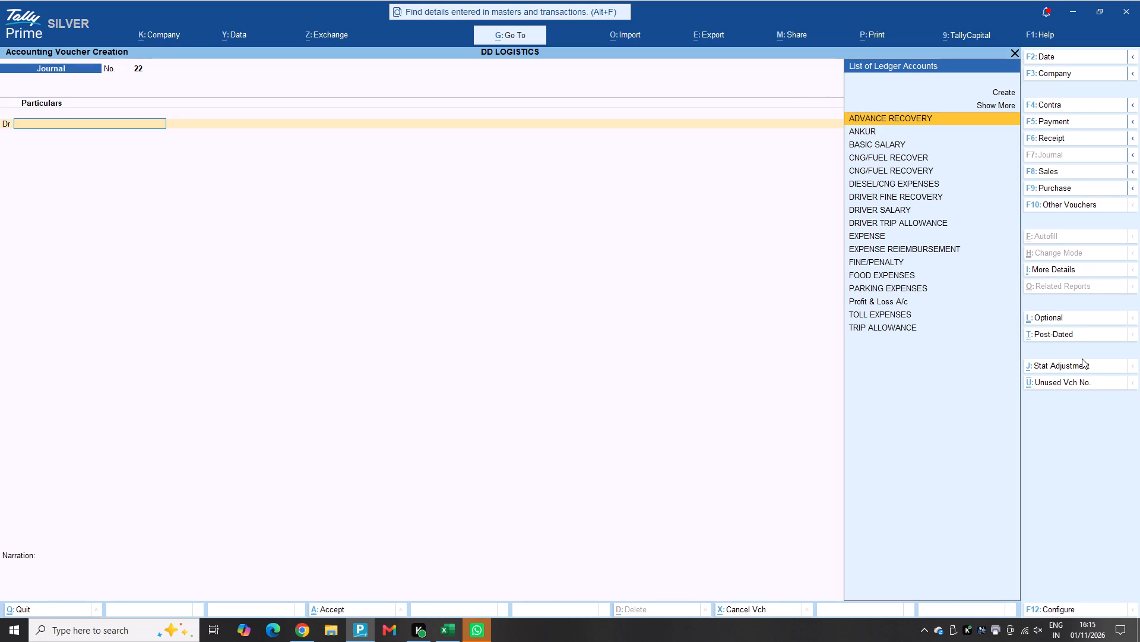
left_click(1066, 383)
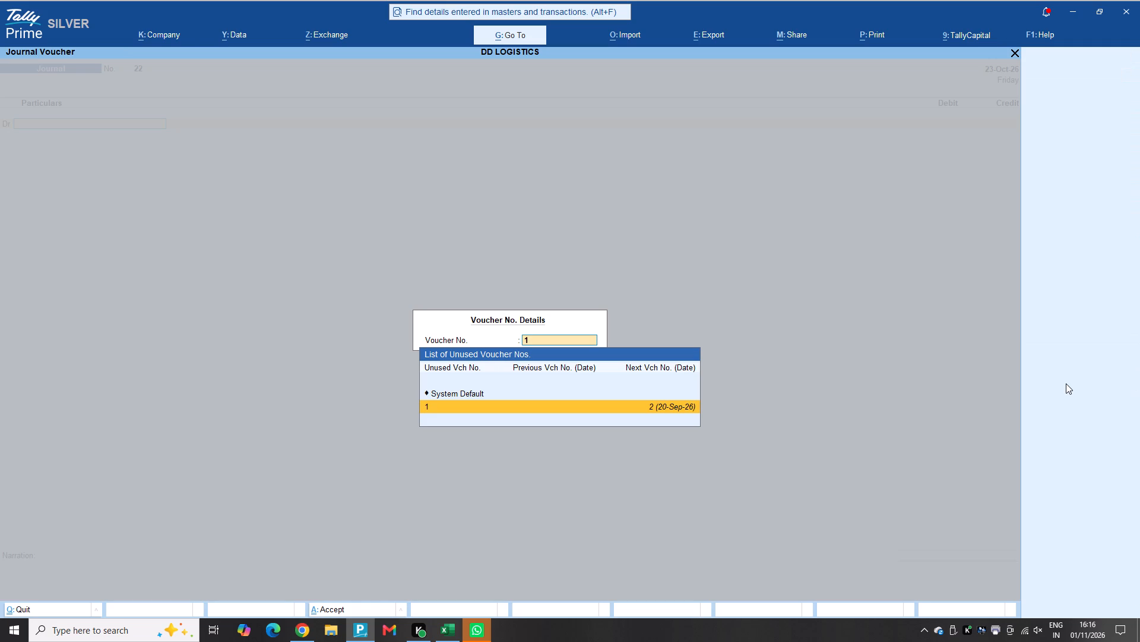
key("Escape")
key("Escape")
key("Escape")
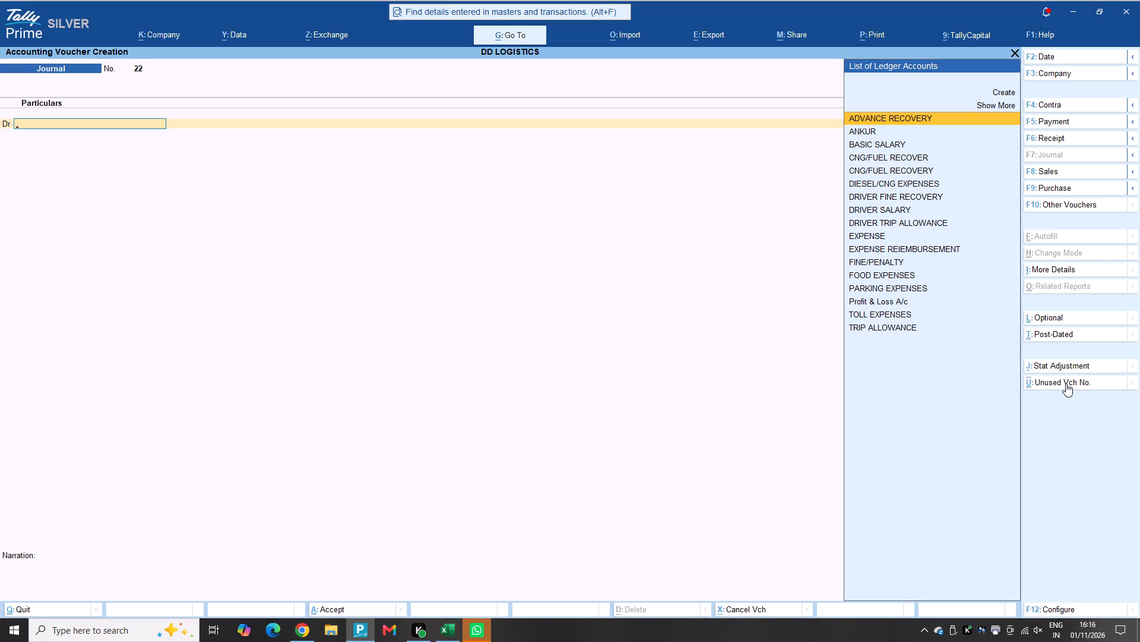
key("Escape")
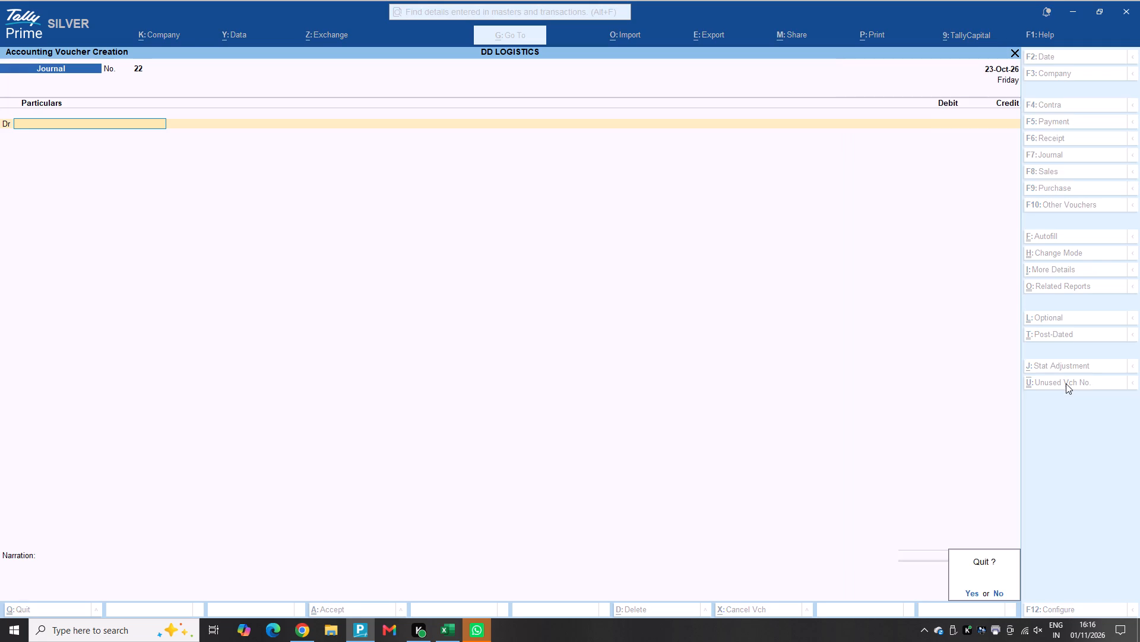
key("Escape")
Open voucher creation and switch it to a new Payroll voucher.
key("Return")
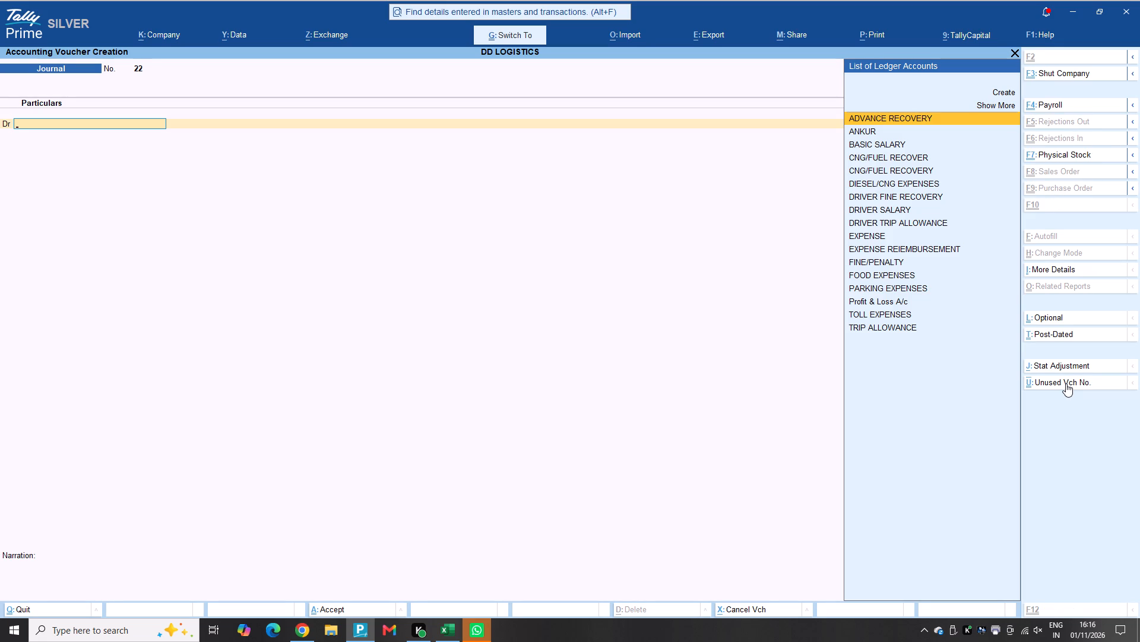
key("ctrl+F5")
key("ctrl+F4")
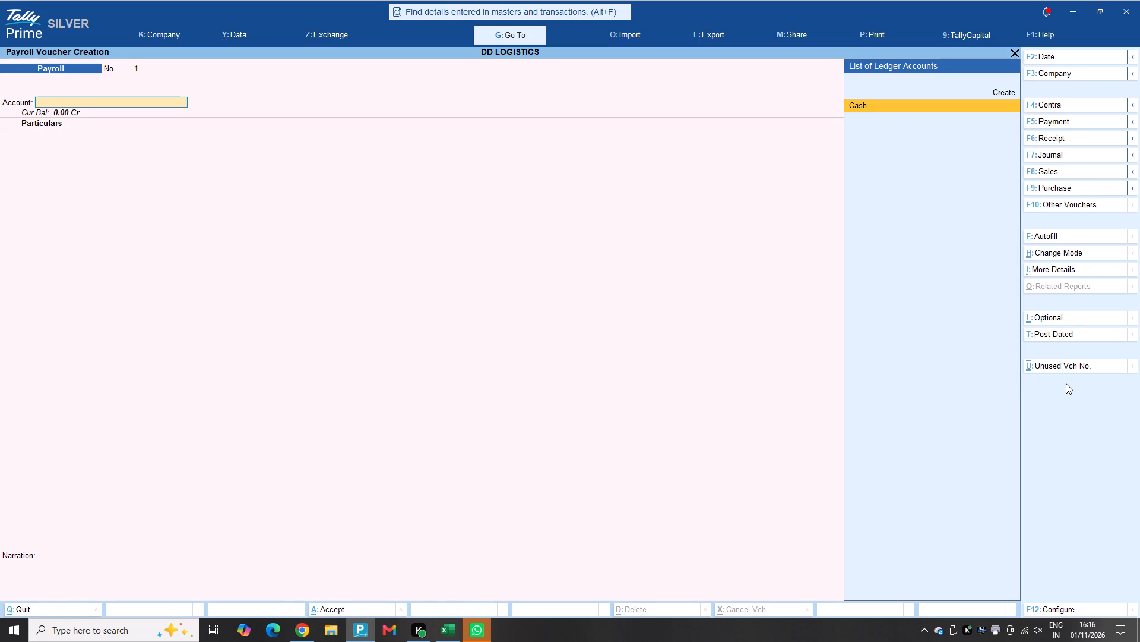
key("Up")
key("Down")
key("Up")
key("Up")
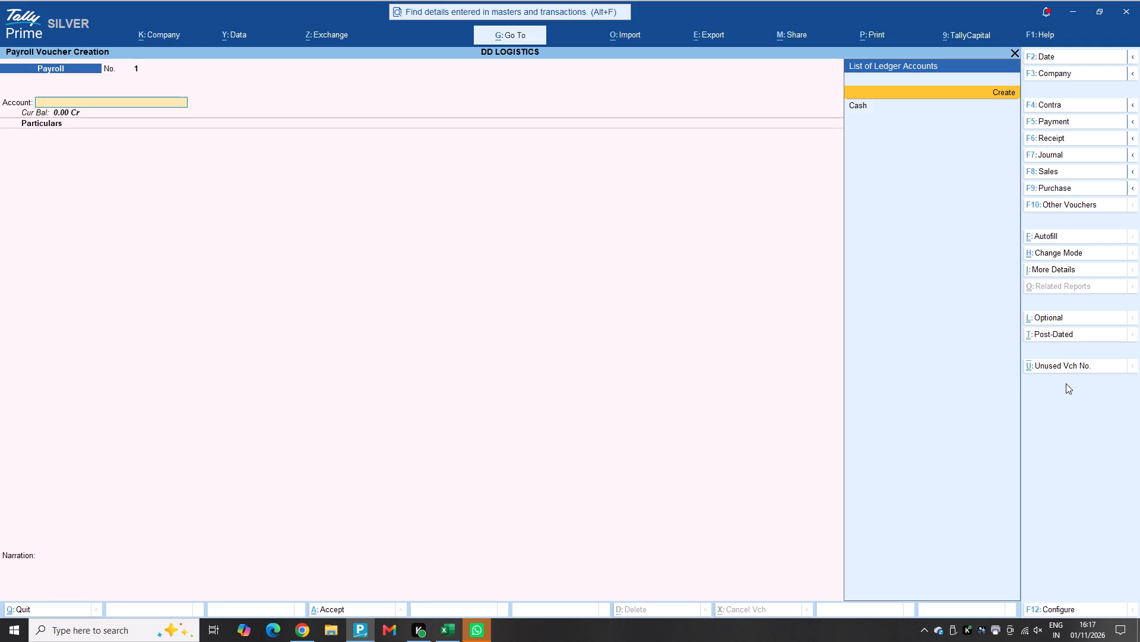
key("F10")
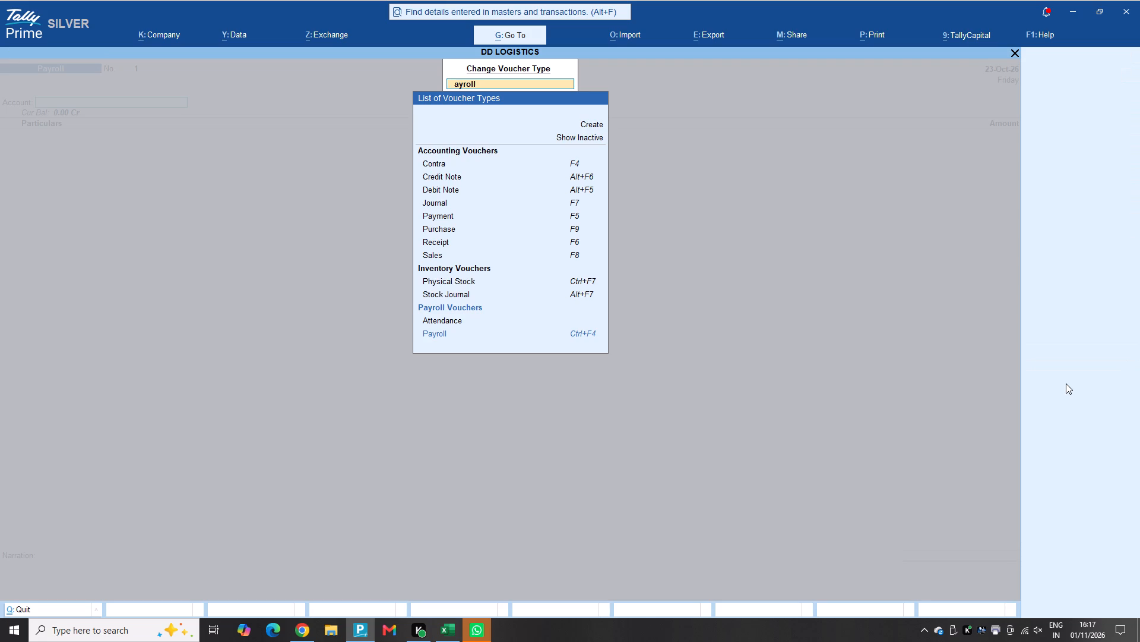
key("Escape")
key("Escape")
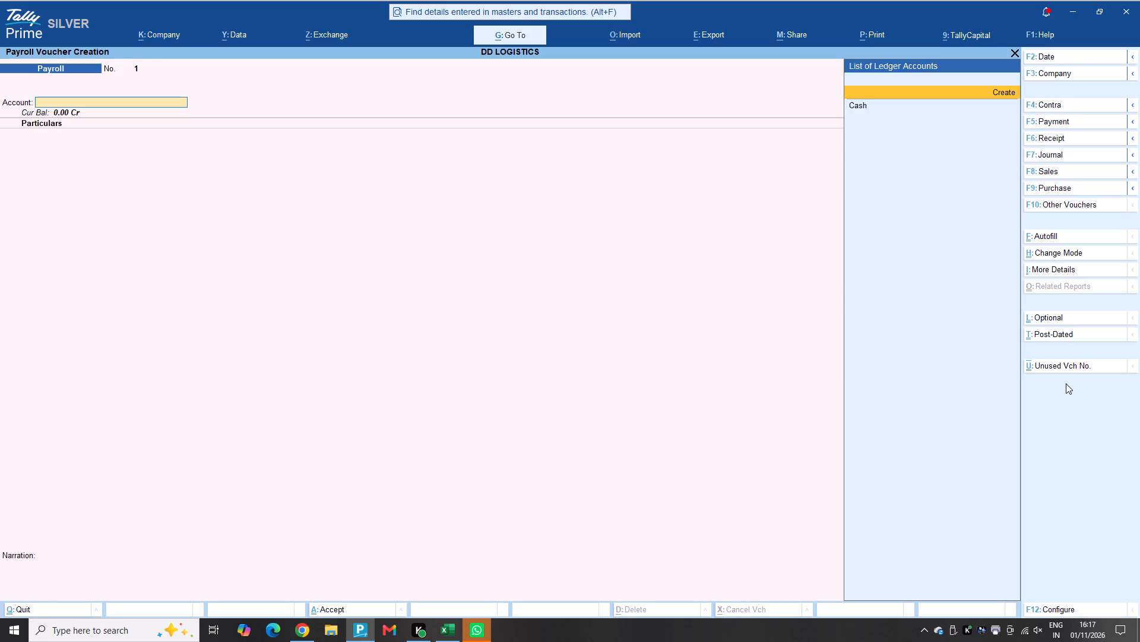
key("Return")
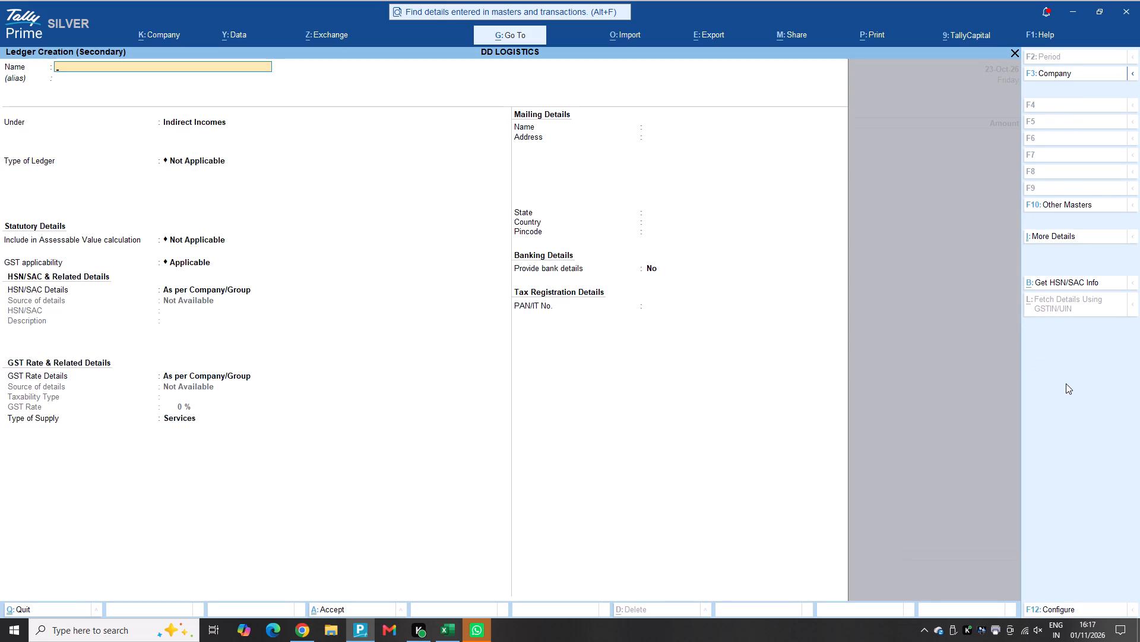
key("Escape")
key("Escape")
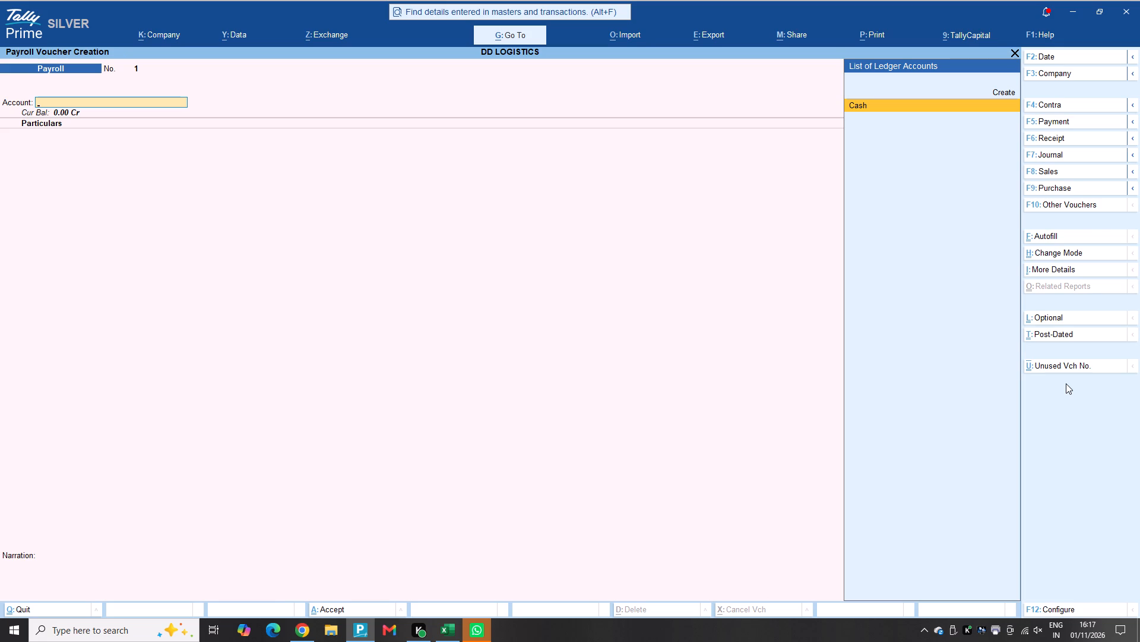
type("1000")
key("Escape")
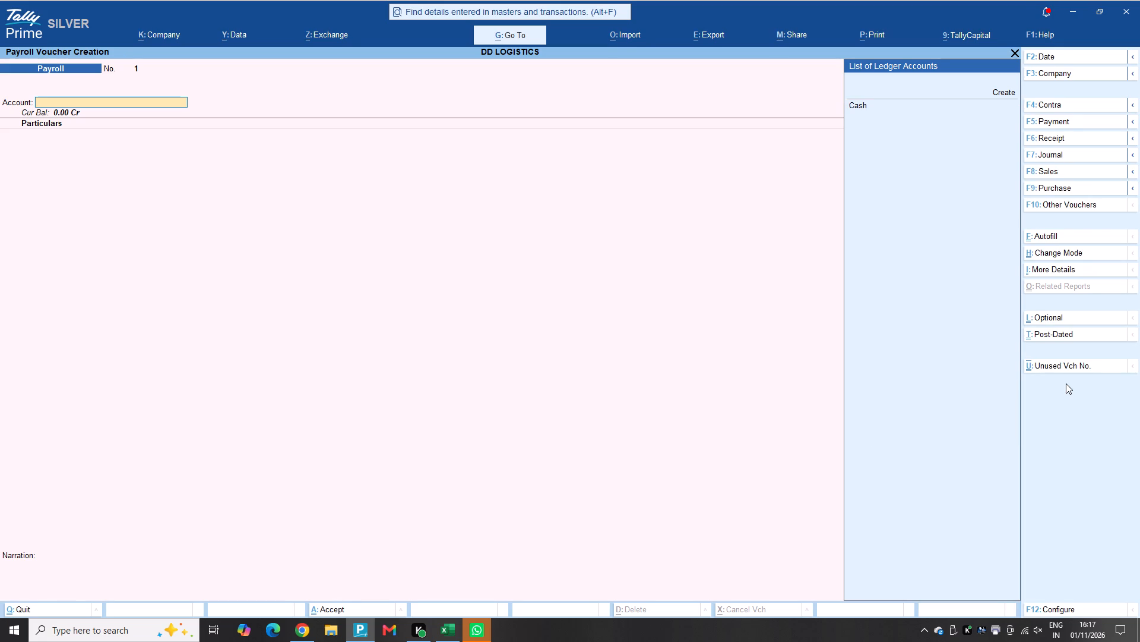
Set the payroll voucher's account to Cash and choose ANKUR as the employee.
key("Return")
key("Down")
key("Down")
key("c")
key("Return")
key("Return")
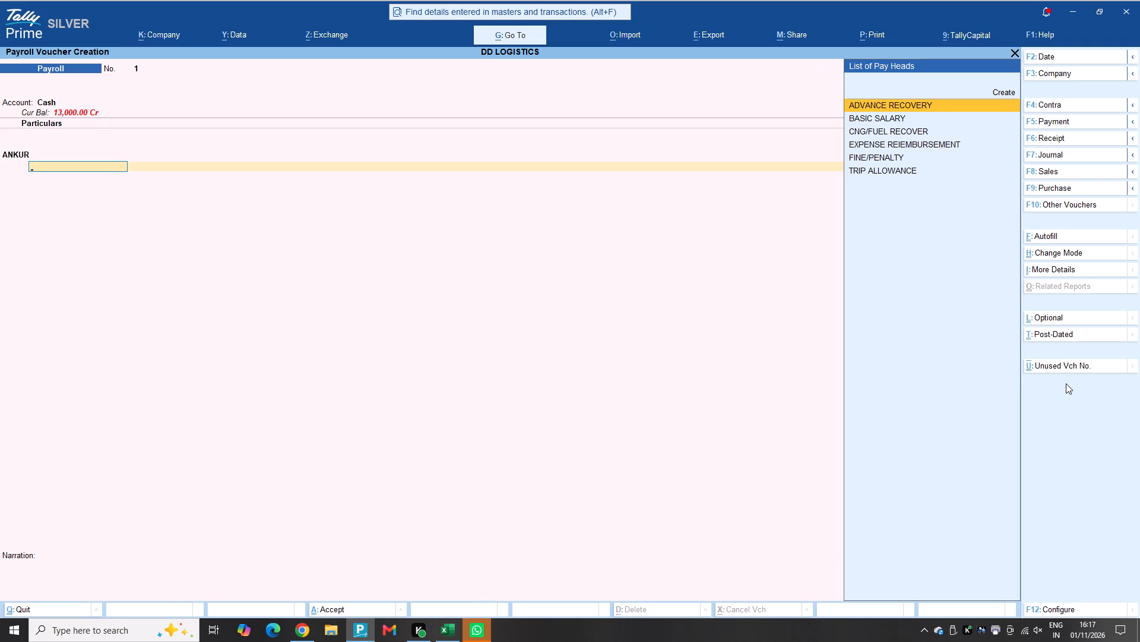
Add the BASIC SALARY pay head for ANKUR to the payroll voucher with a debit amount of 21,000.
key("Down")
key("Down")
key("Down")
key("Down")
key("Up")
key("Up")
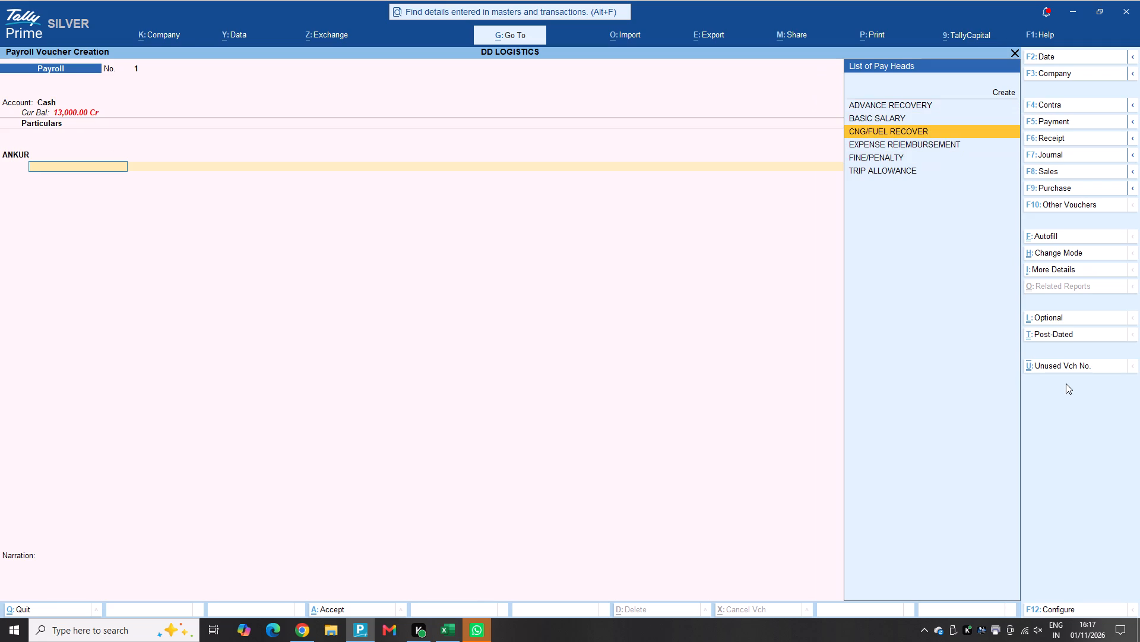
key("Up")
key("Return")
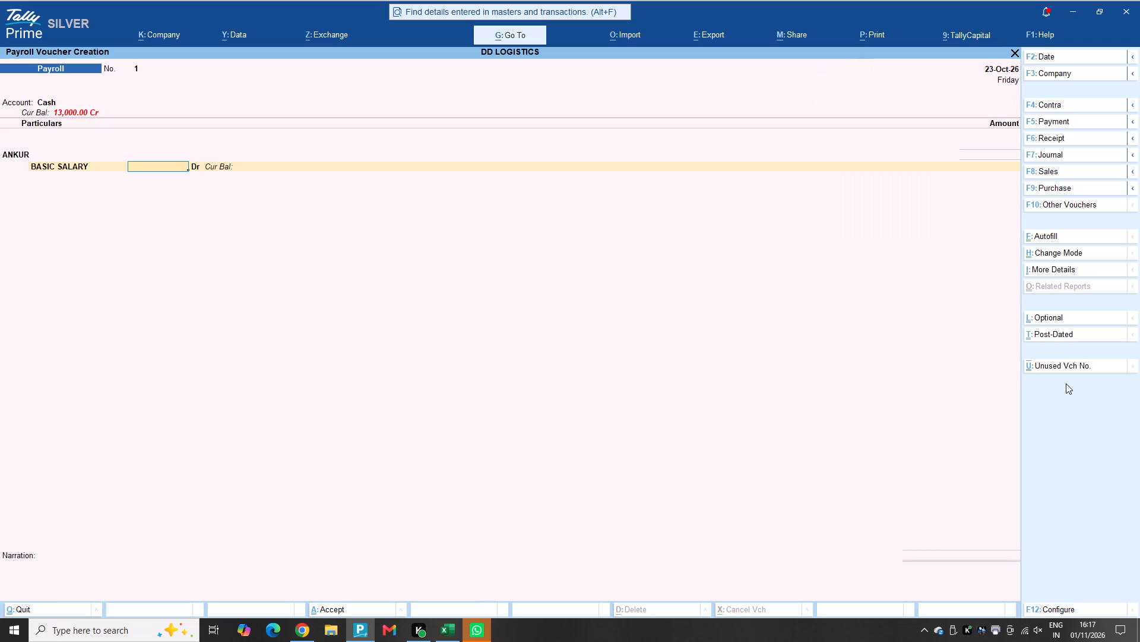
type("21")
type("000")
key("Return")
key("Return")
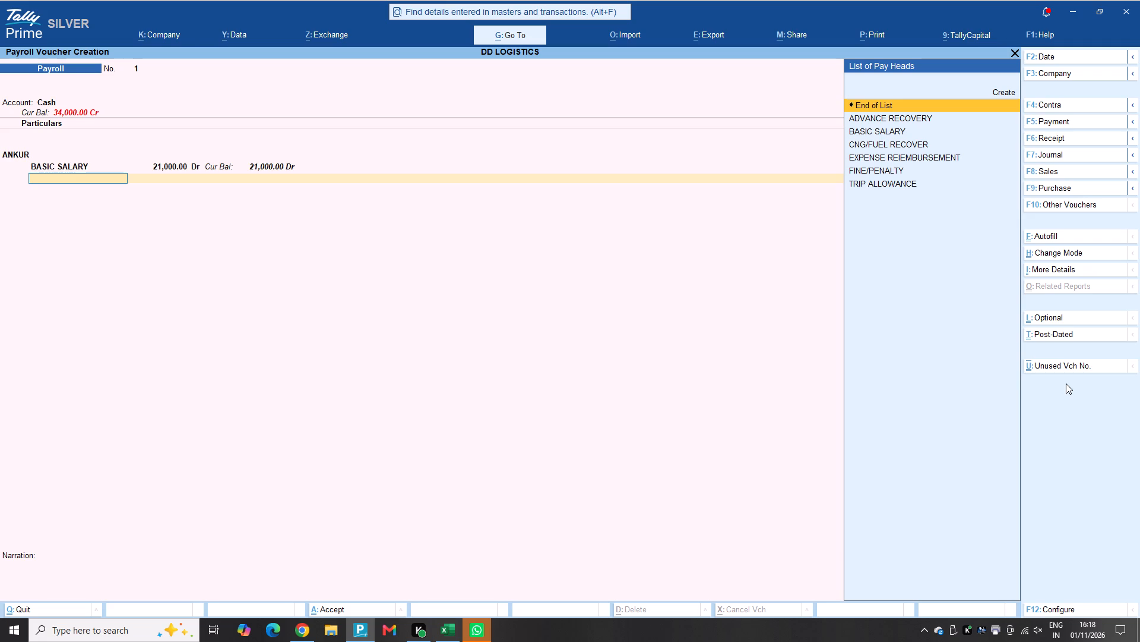
Add the ADVANCE RECOVERY pay head under ANKUR with a credit amount of 13,000.
key("Down")
key("Down")
key("Down")
key("Up")
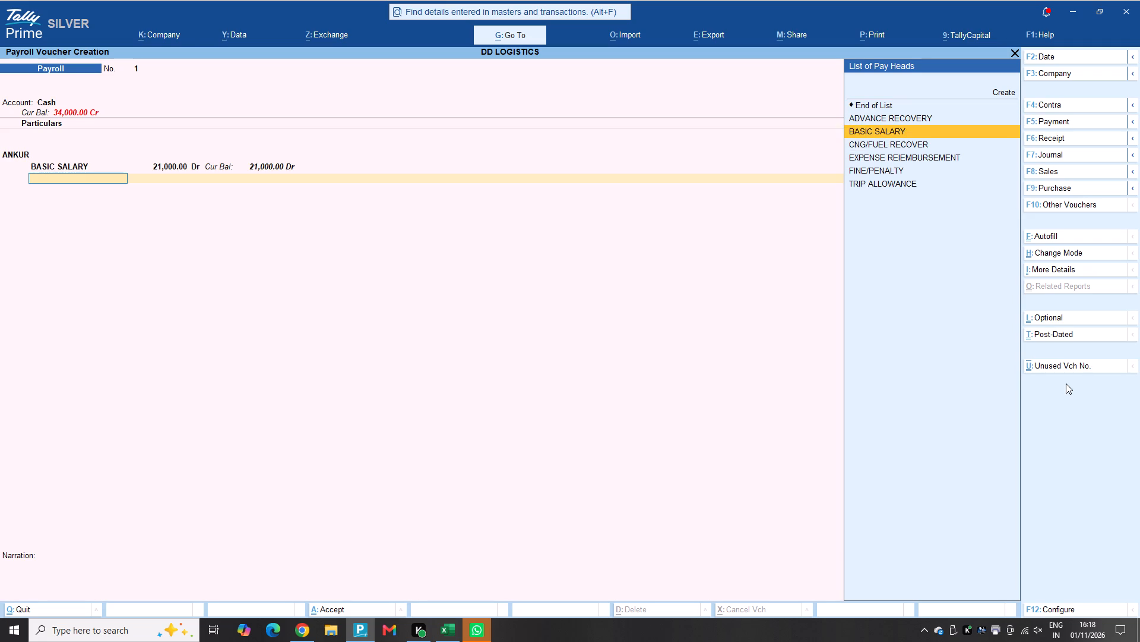
key("Up")
key("Down")
key("Down")
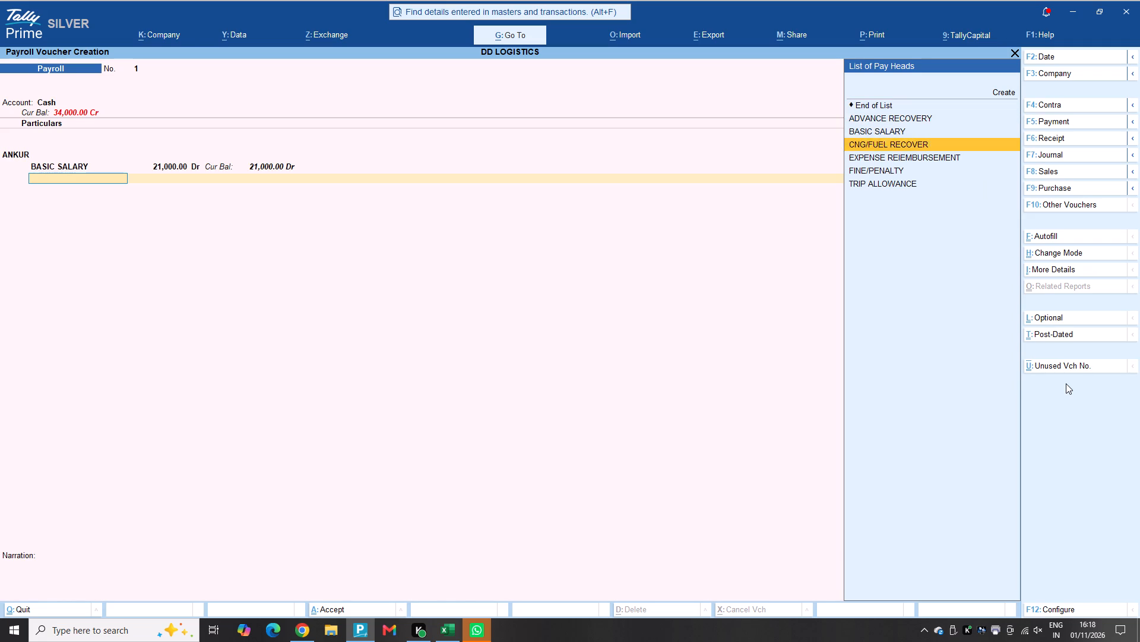
key("Down")
key("Down")
key("Up")
key("Up")
key("Up")
key("Up")
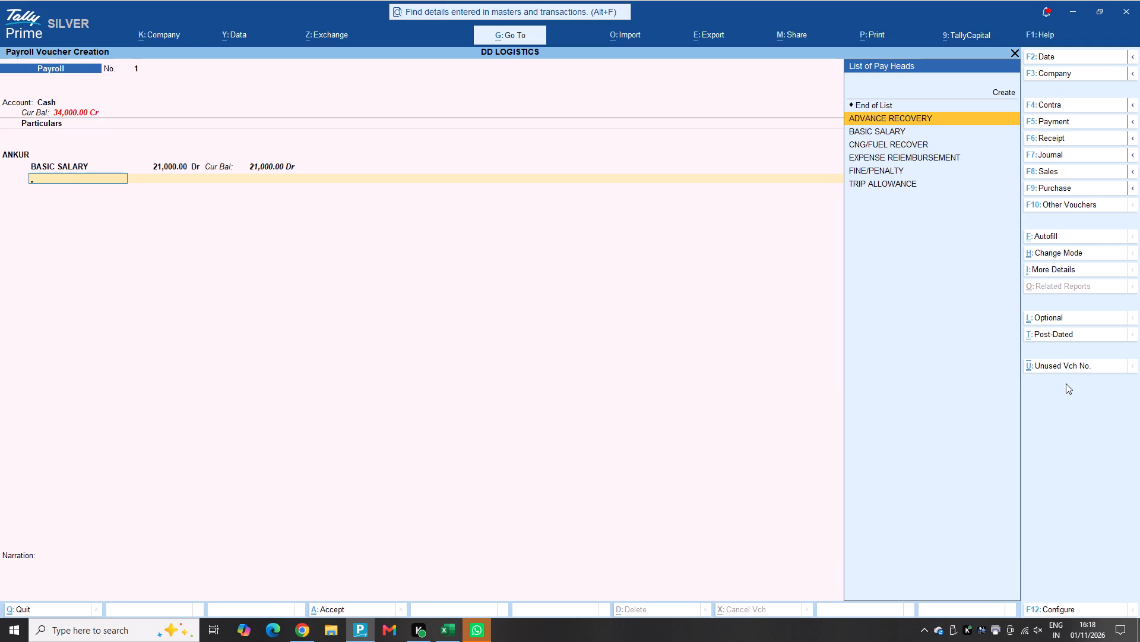
key("Down")
key("Down")
key("Down")
key("Down")
key("Up")
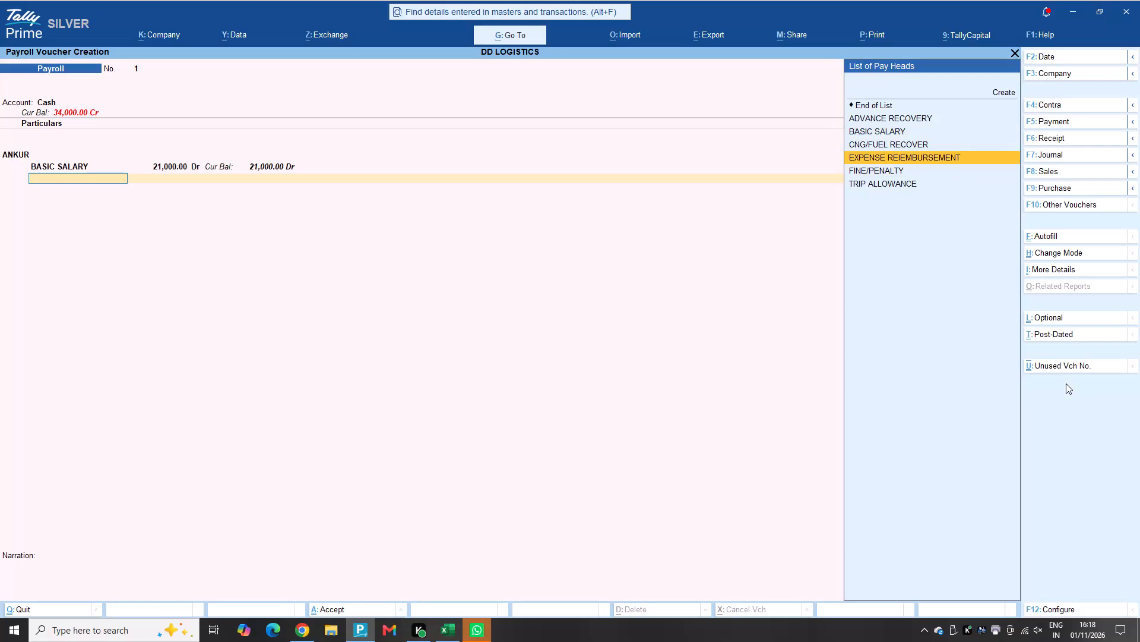
key("Up")
key("Up")
key("Up")
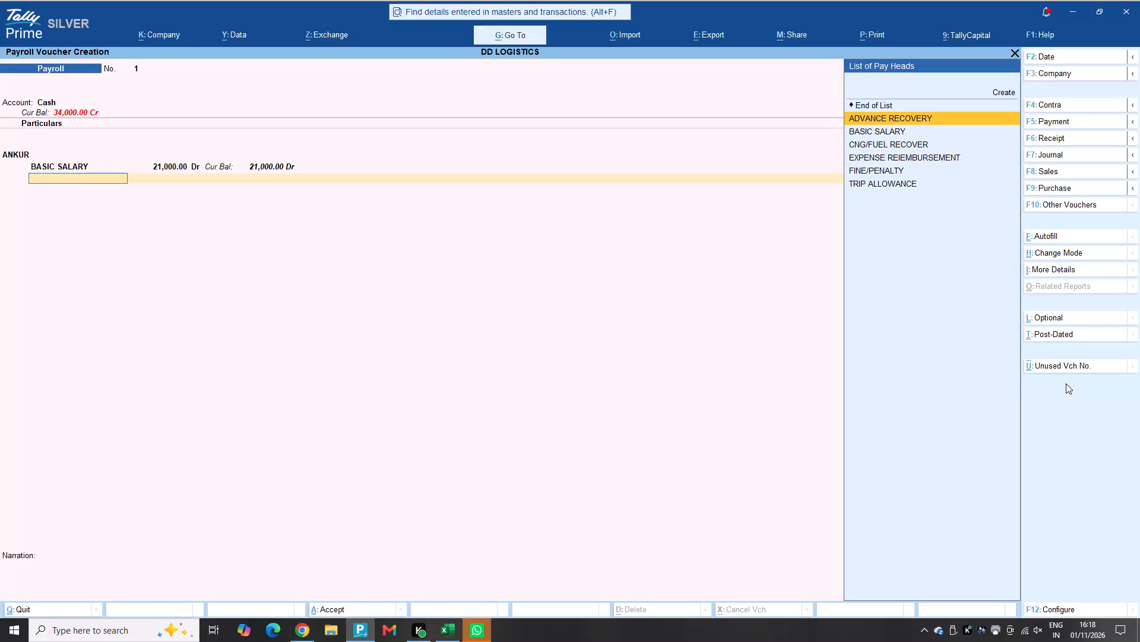
key("Return")
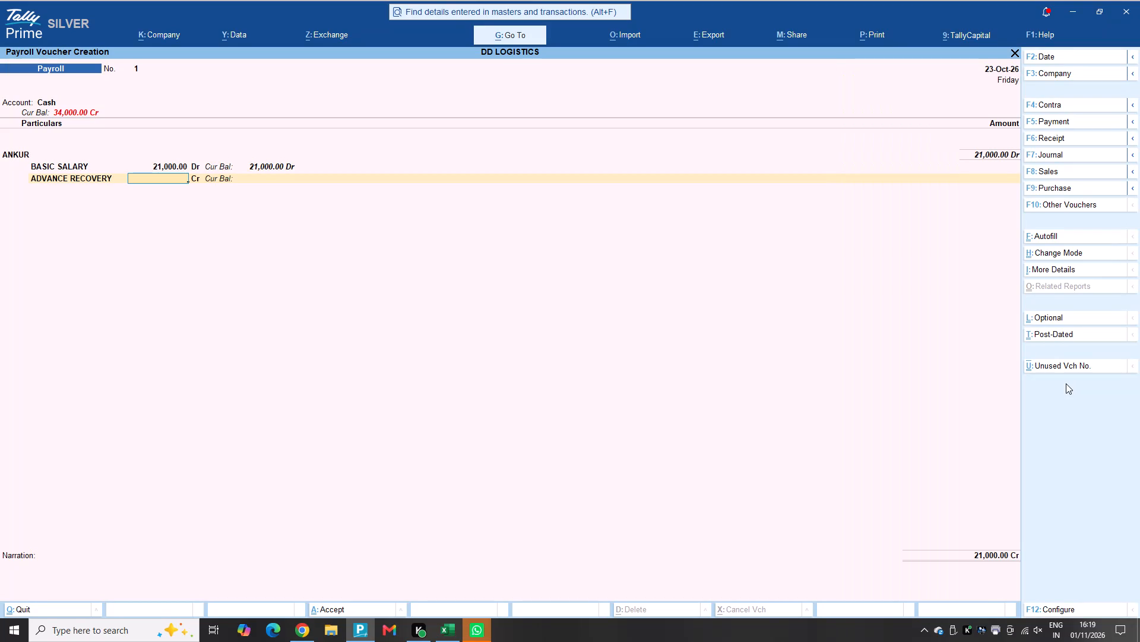
type("13000")
key("Return")
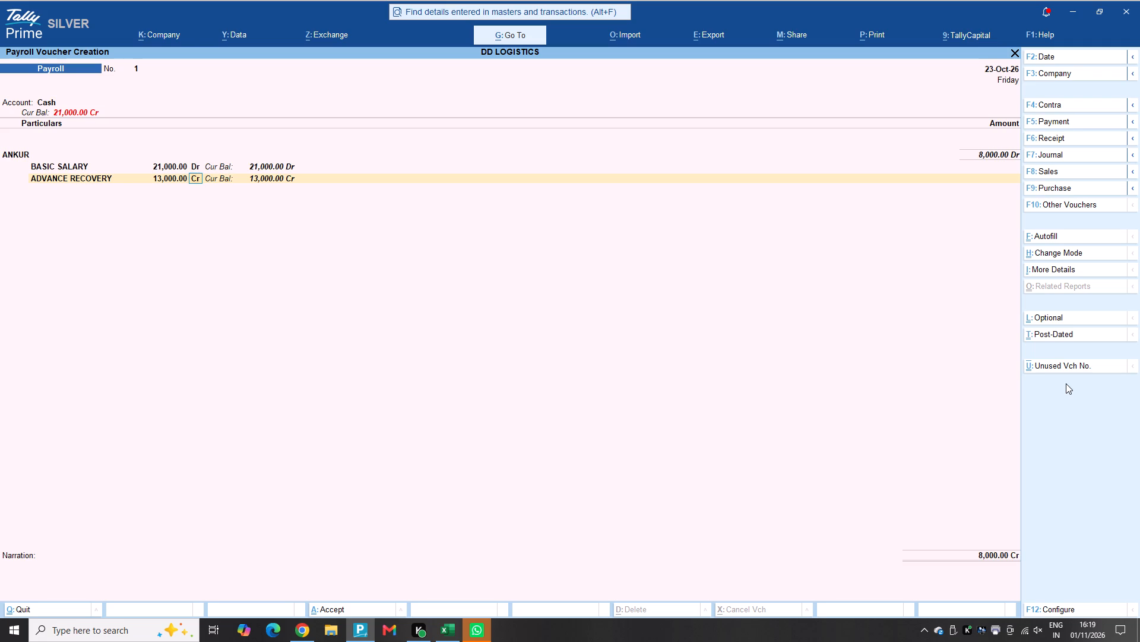
key("Return")
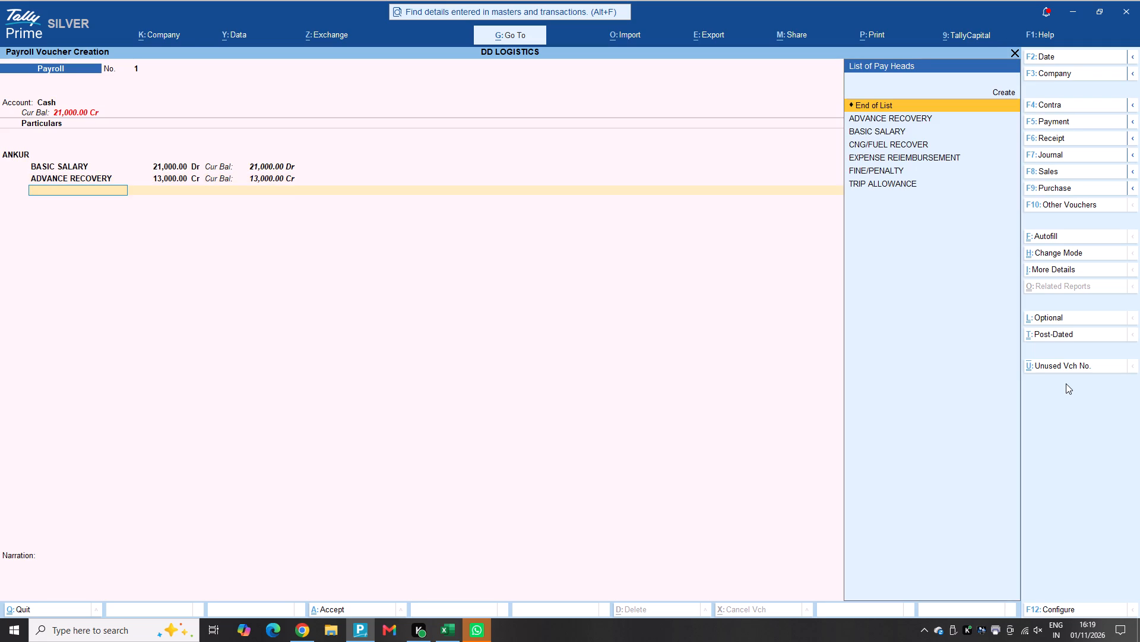
Add the EXPENSE REIEMBURSEMENT pay head under ANKUR with a debit amount of 5,800.
key("Down")
key("Down")
key("Down")
key("Down")
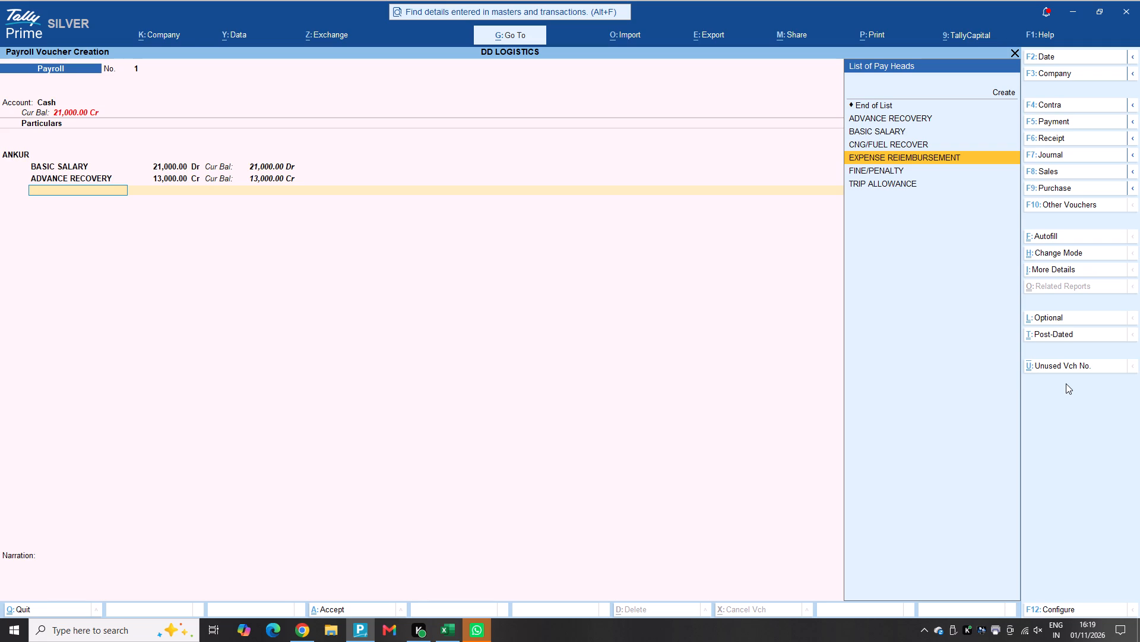
key("Return")
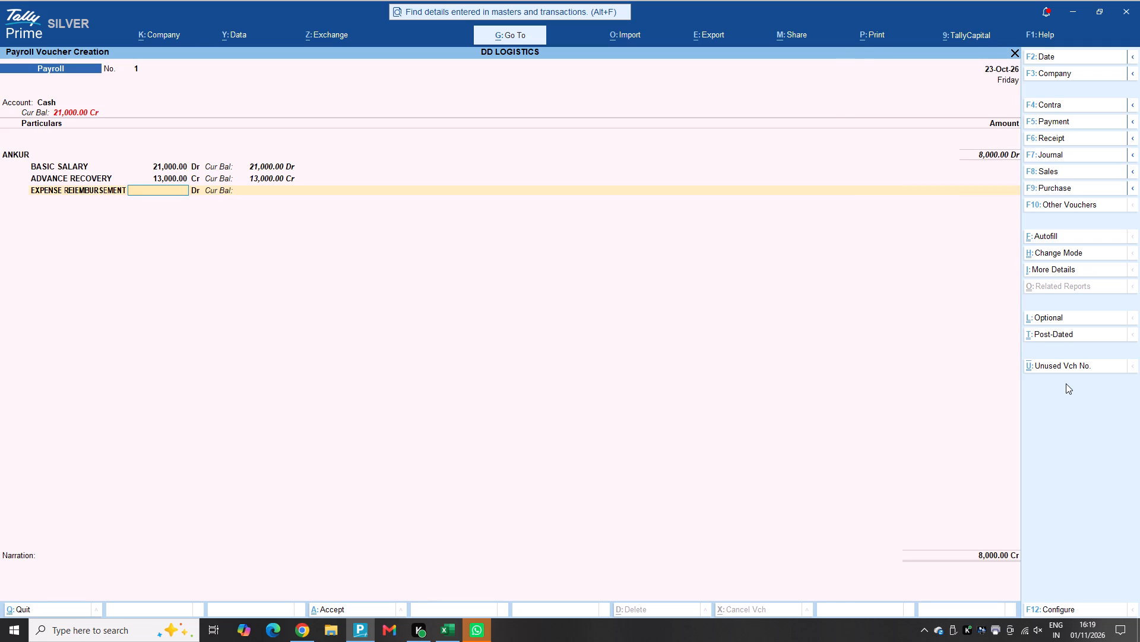
type("58000")
key("Return")
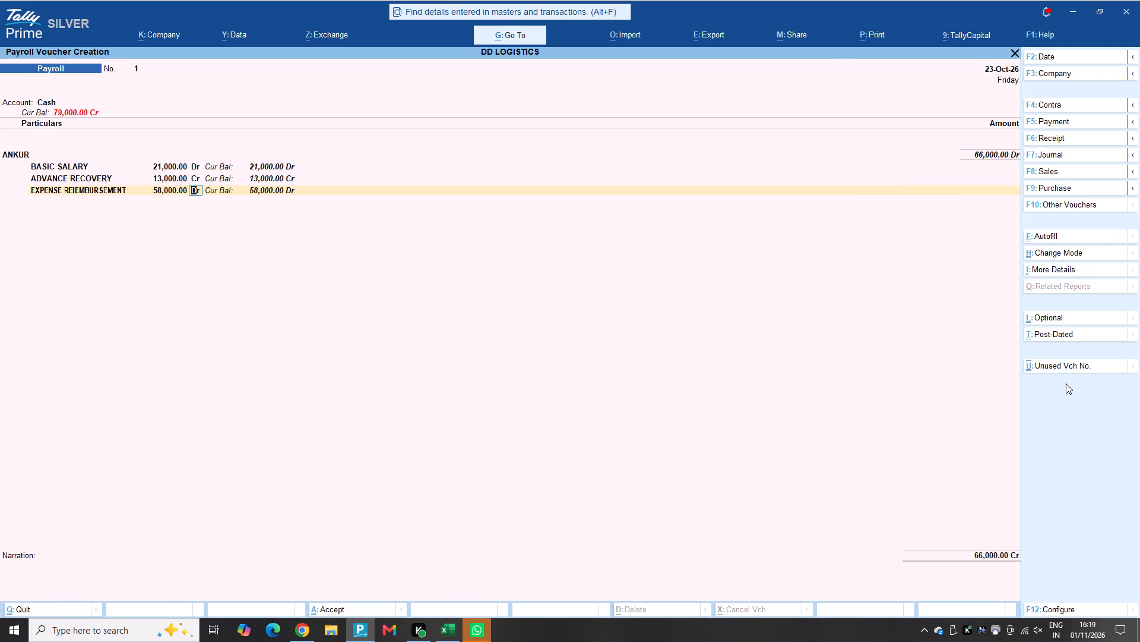
key("BackSpace")
type("5800")
key("Return")
key("Return")
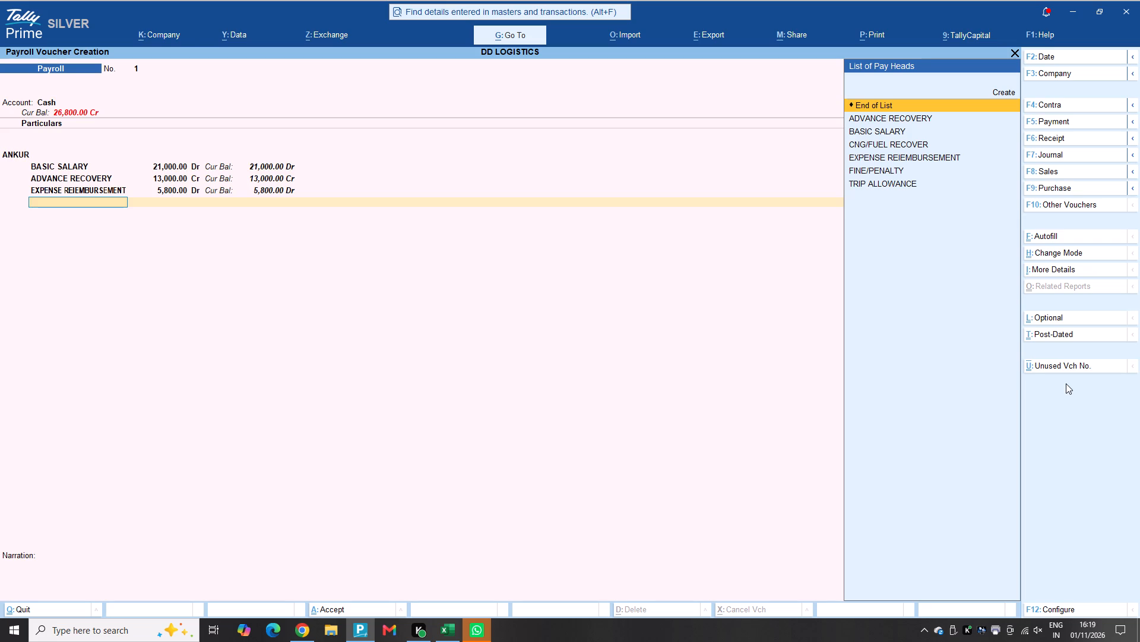
Add the TRIP ALLOWANCE pay head under ANKUR with a debit amount of 2,400.
key("Down")
key("Down")
key("Down")
key("Down")
key("Down")
key("Down")
key("Return")
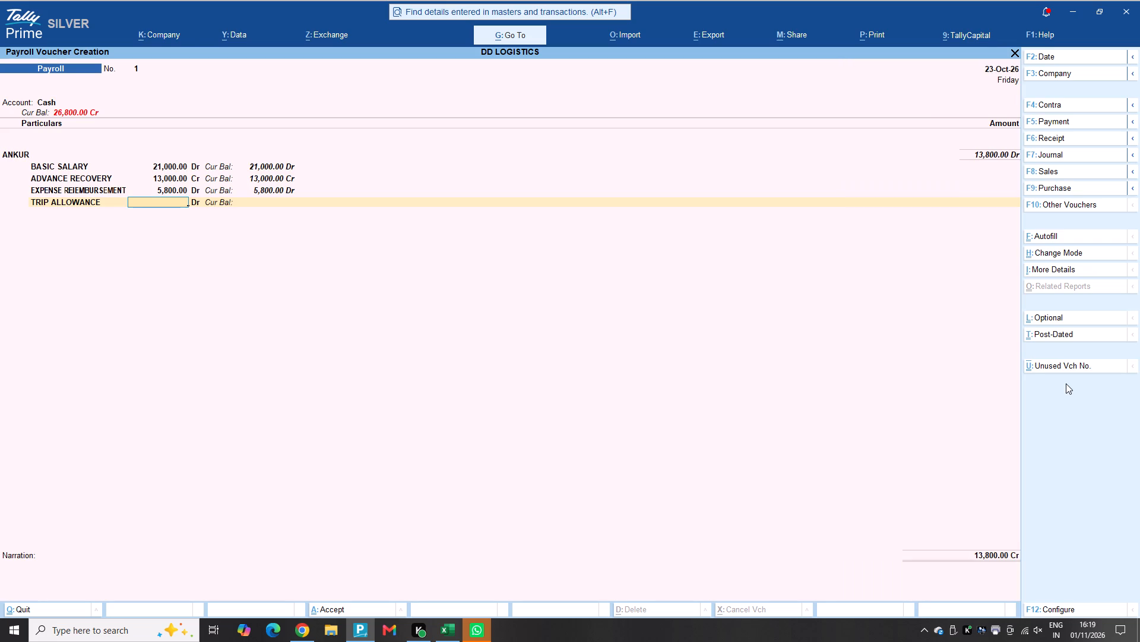
type("2400")
key("Return")
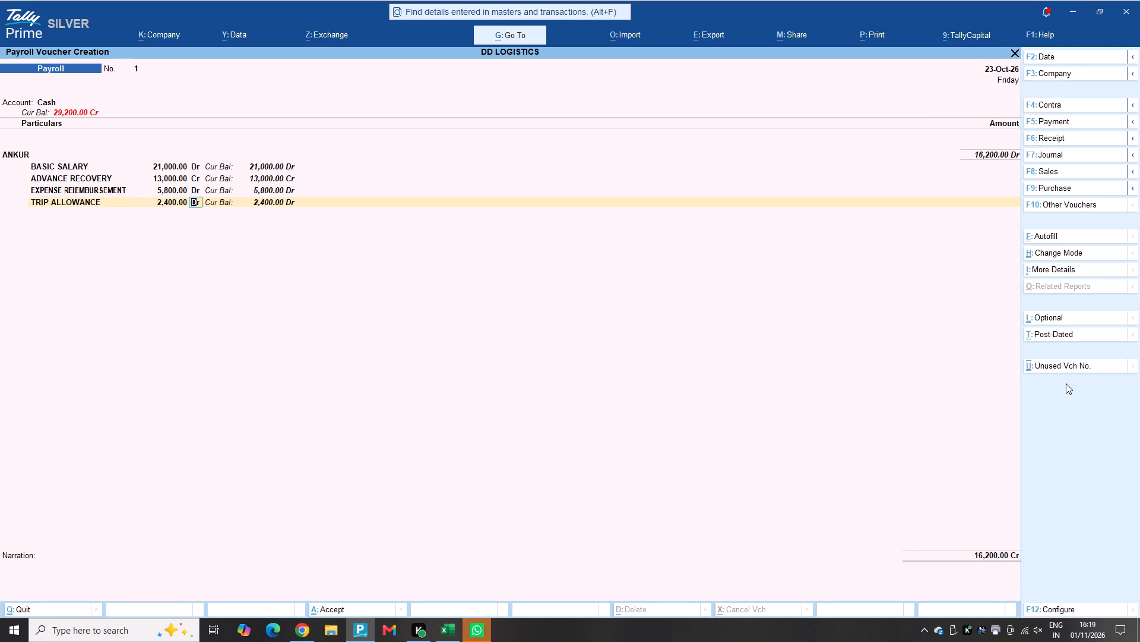
key("Return")
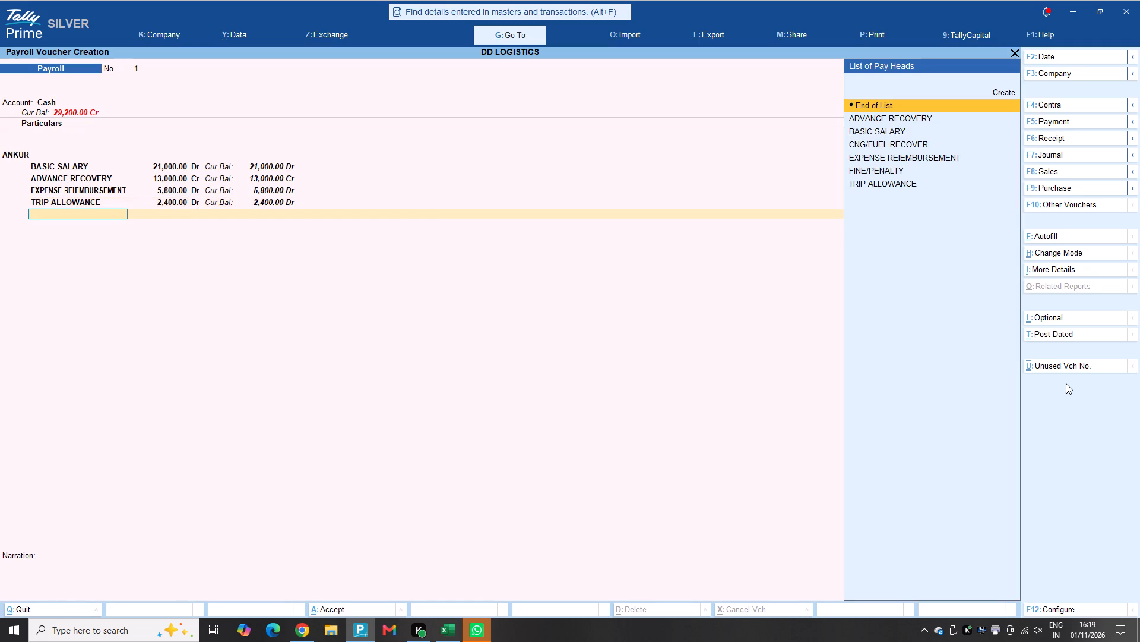
End the pay head and employee entries, save the payroll voucher without a narration and leave voucher creation.
key("Return")
key("Return")
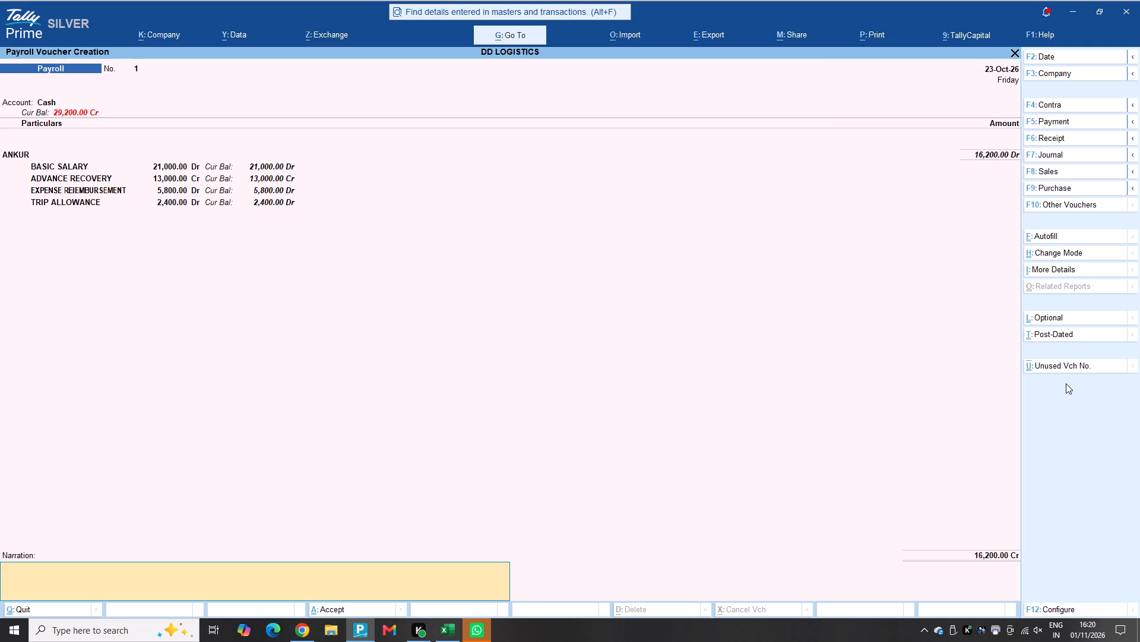
key("Return")
key("Return")
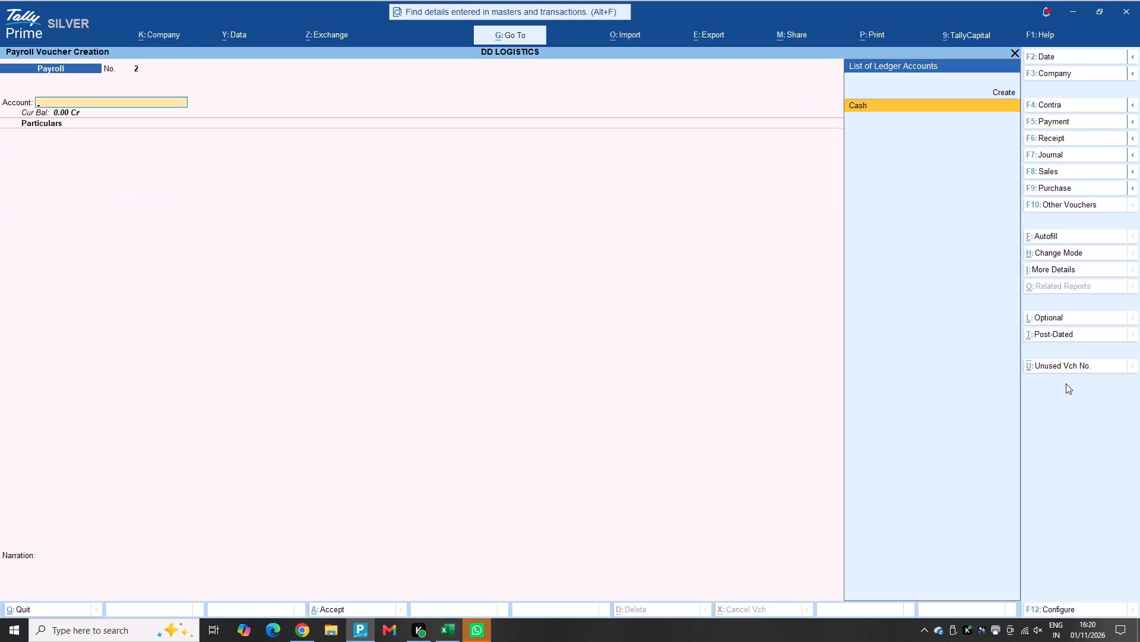
key("Escape")
key("Escape")
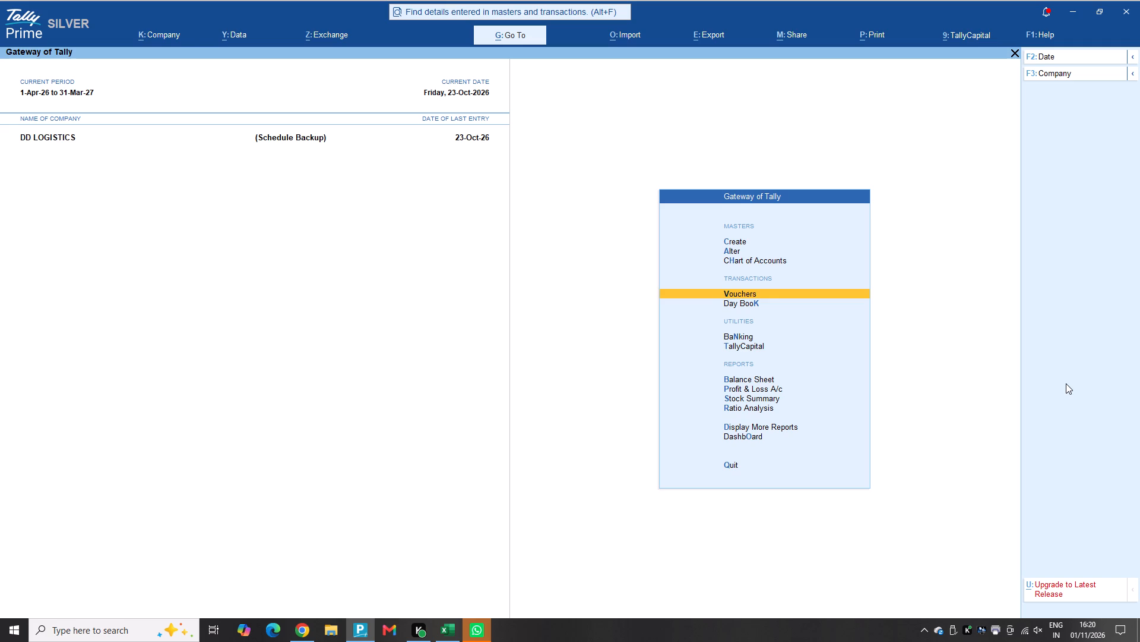
key("Escape")
key("Escape")
key("Escape")
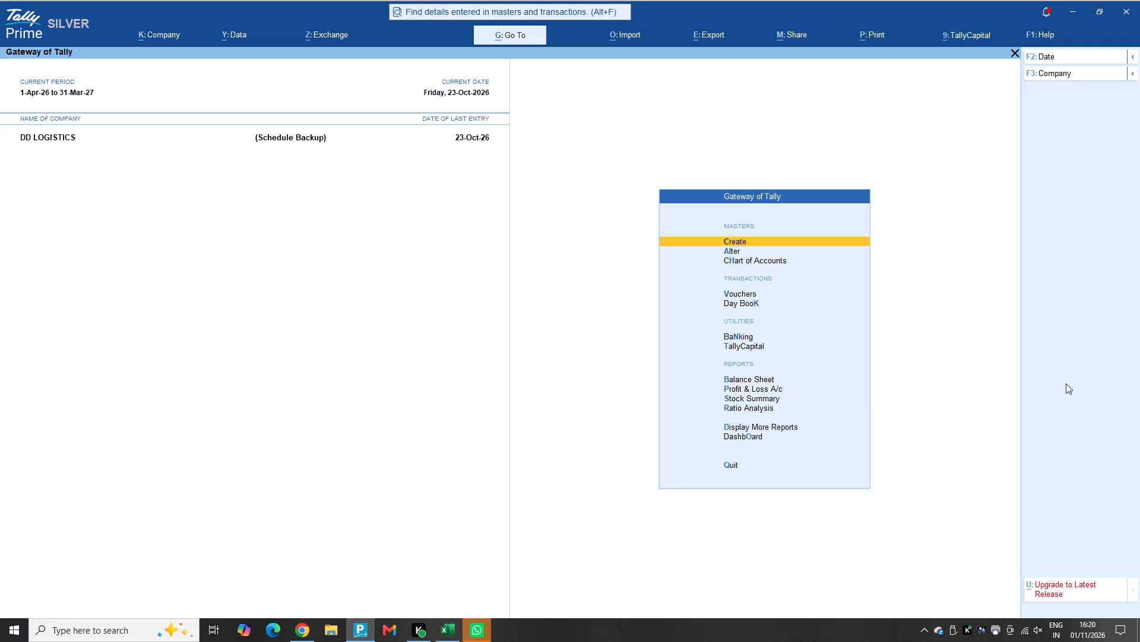
key("Escape")
Check ANKUR's Single Pay Slip report for the period 1-10-2026 to 31-10-2026, then return to the Gateway of Tally.
left_click(494, 36)
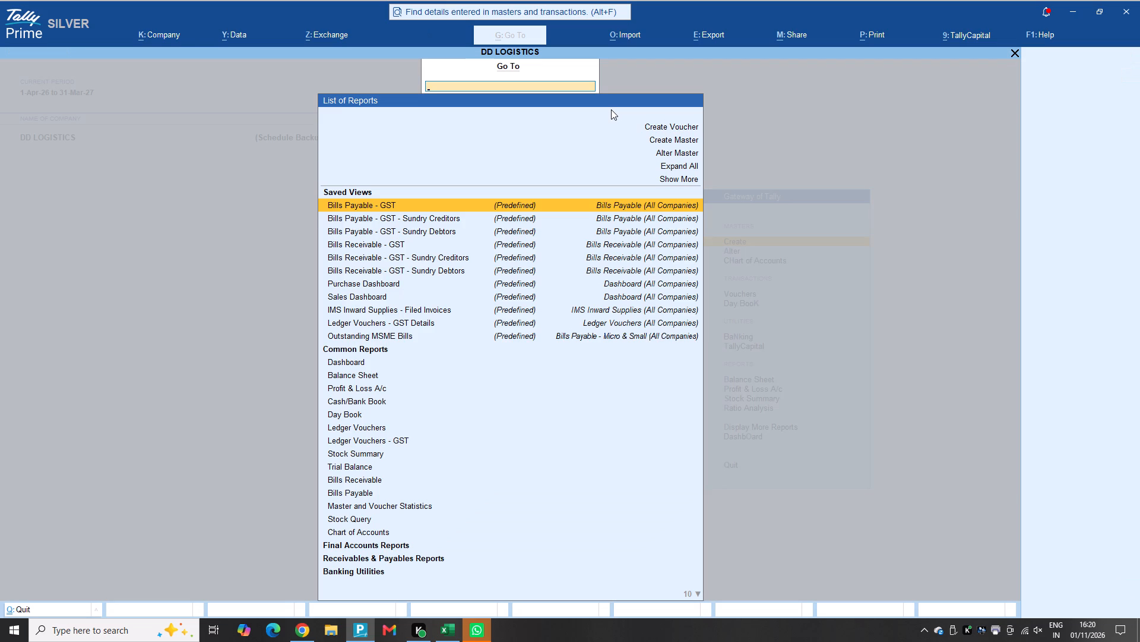
key("Down")
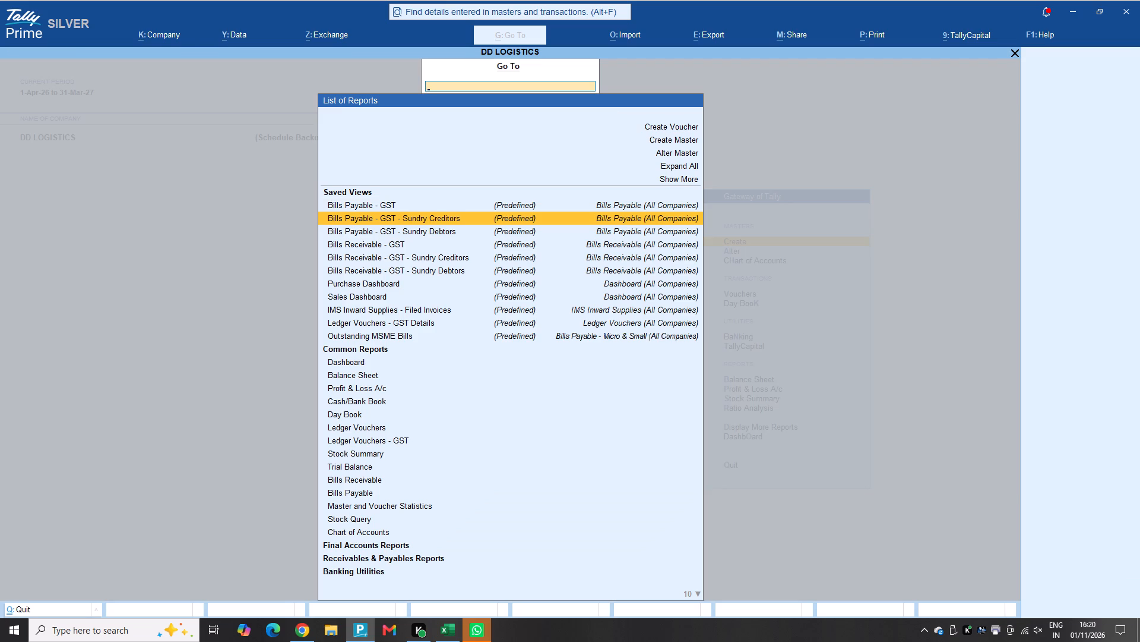
type("SING")
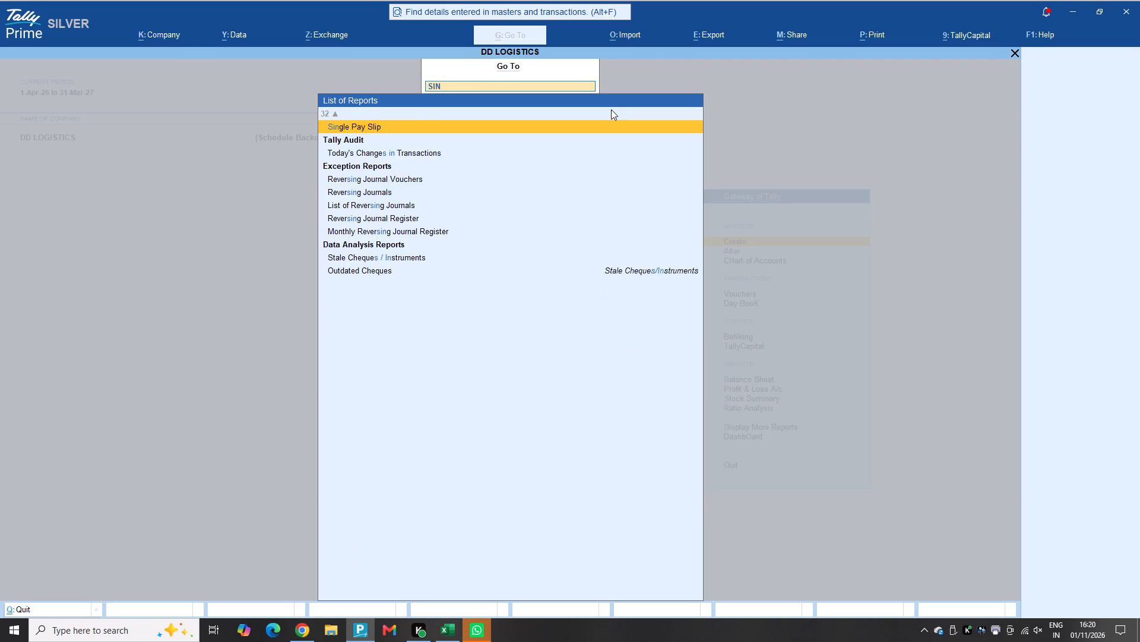
key("Return")
key("Return")
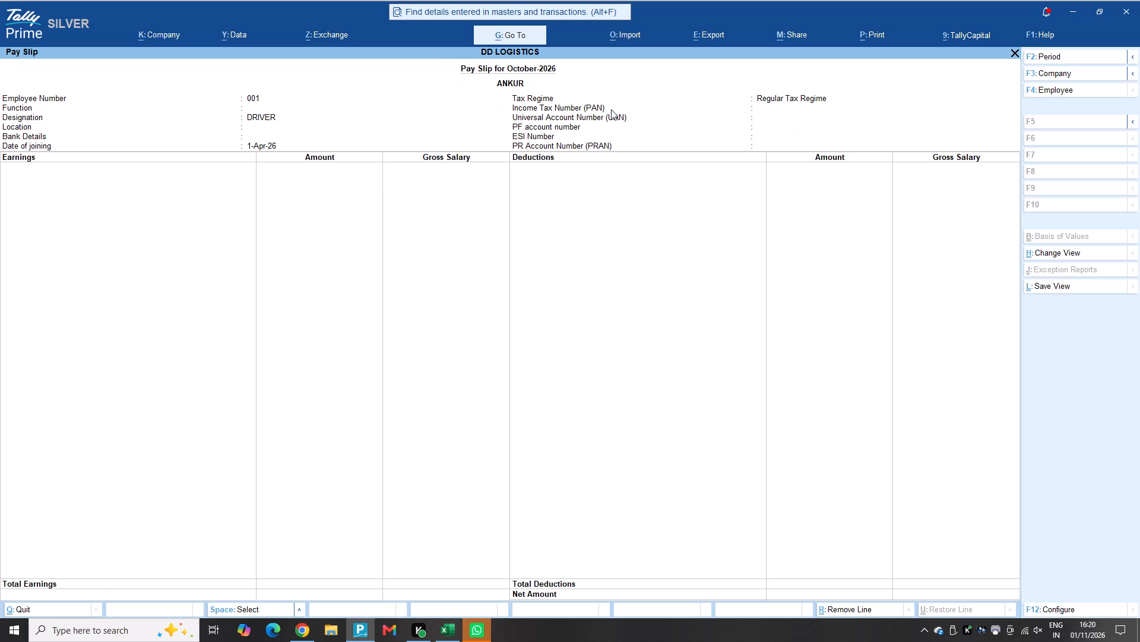
key("Down")
key("F2")
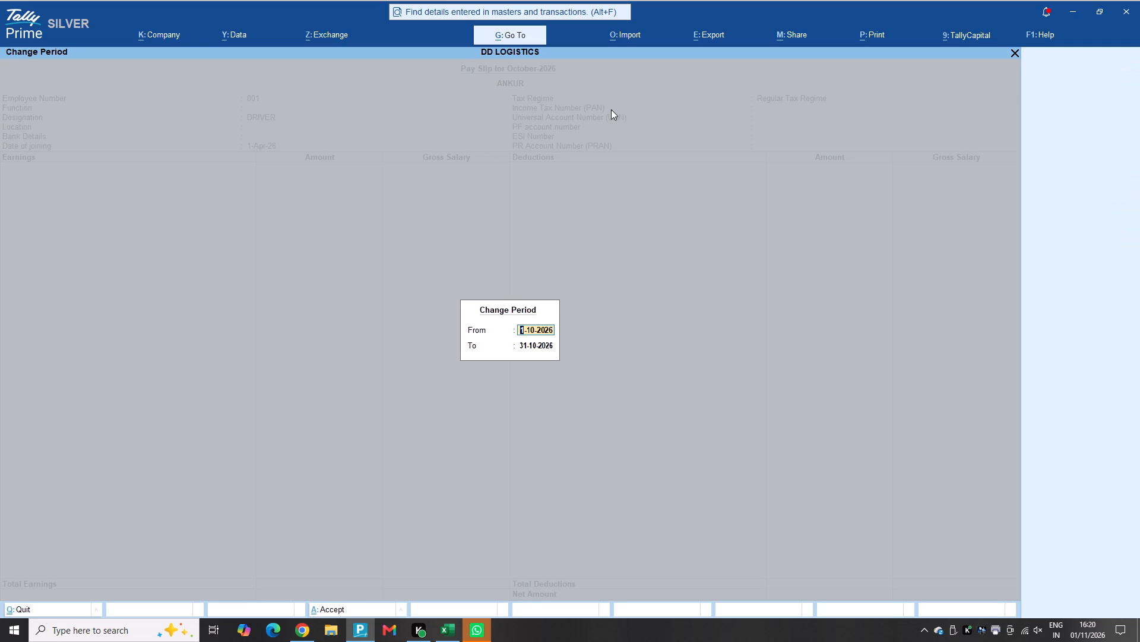
key("Return")
key("Return")
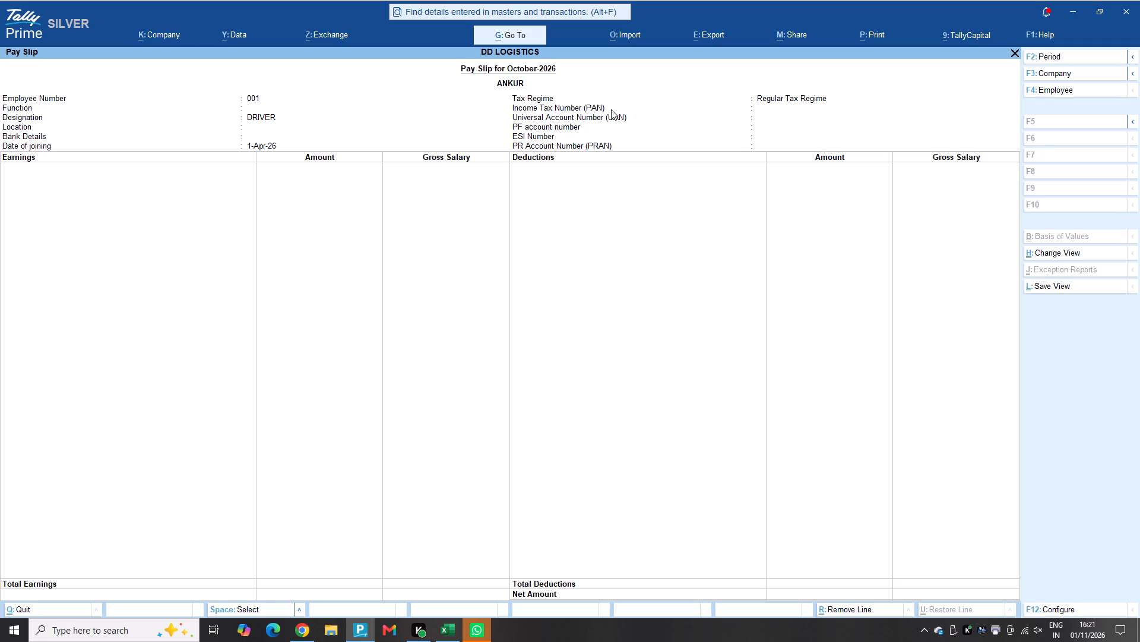
key("Escape")
key("Escape")
key("Escape")
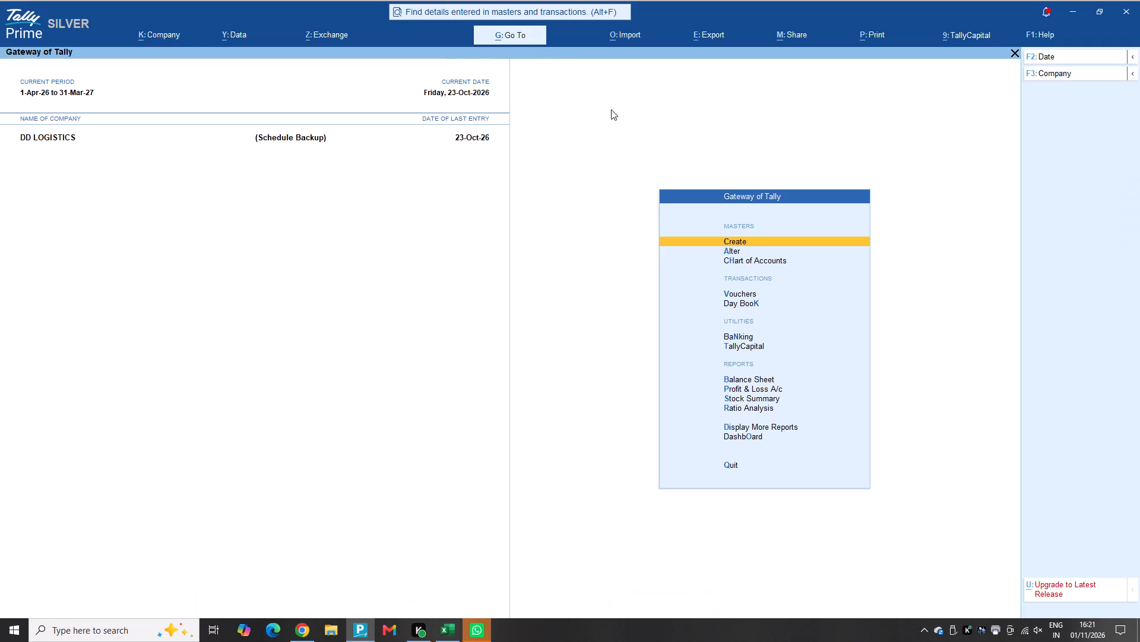
key("Escape")
key("Escape")
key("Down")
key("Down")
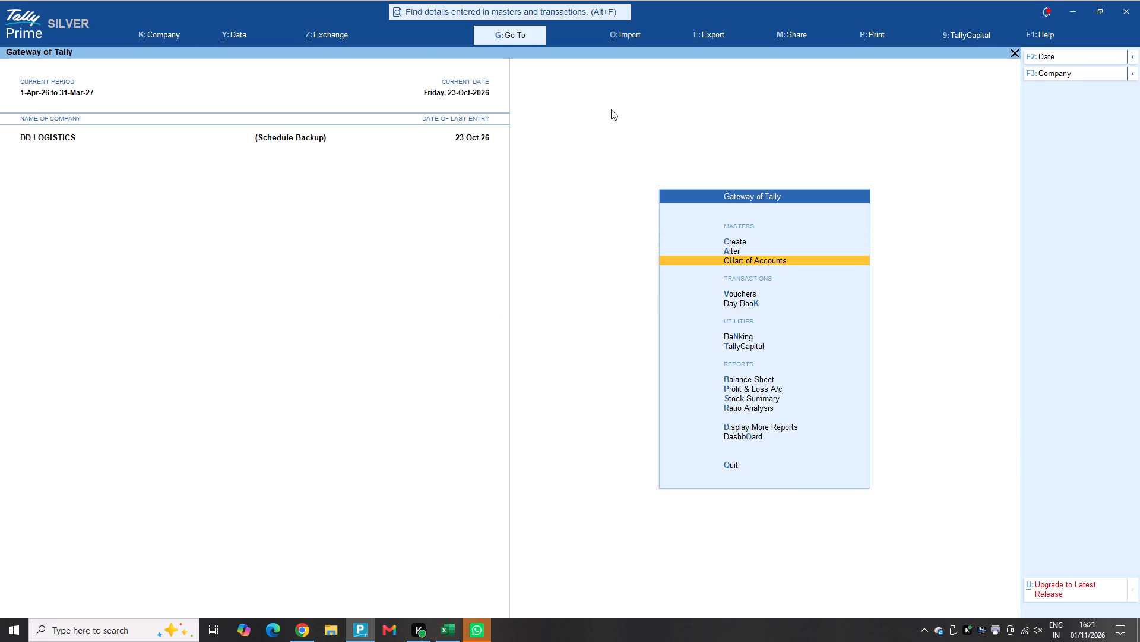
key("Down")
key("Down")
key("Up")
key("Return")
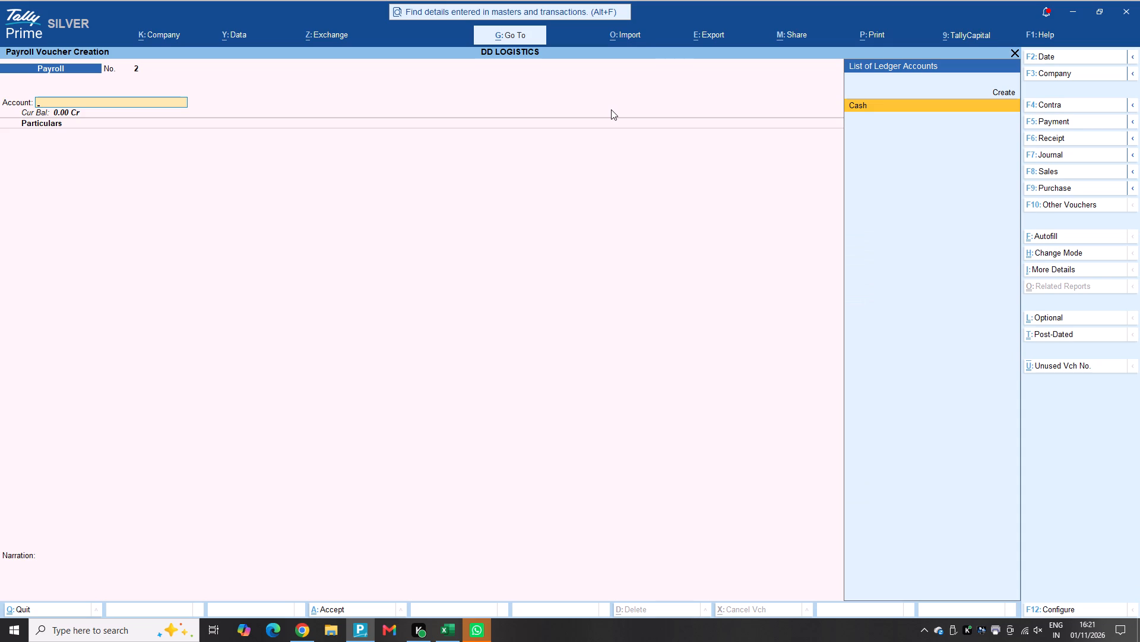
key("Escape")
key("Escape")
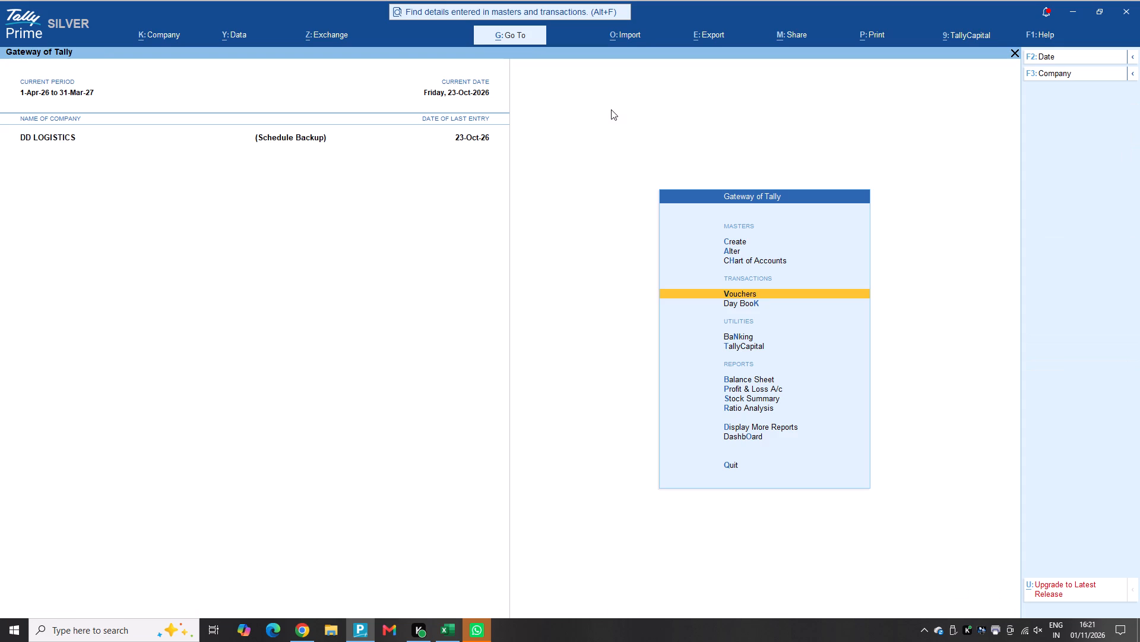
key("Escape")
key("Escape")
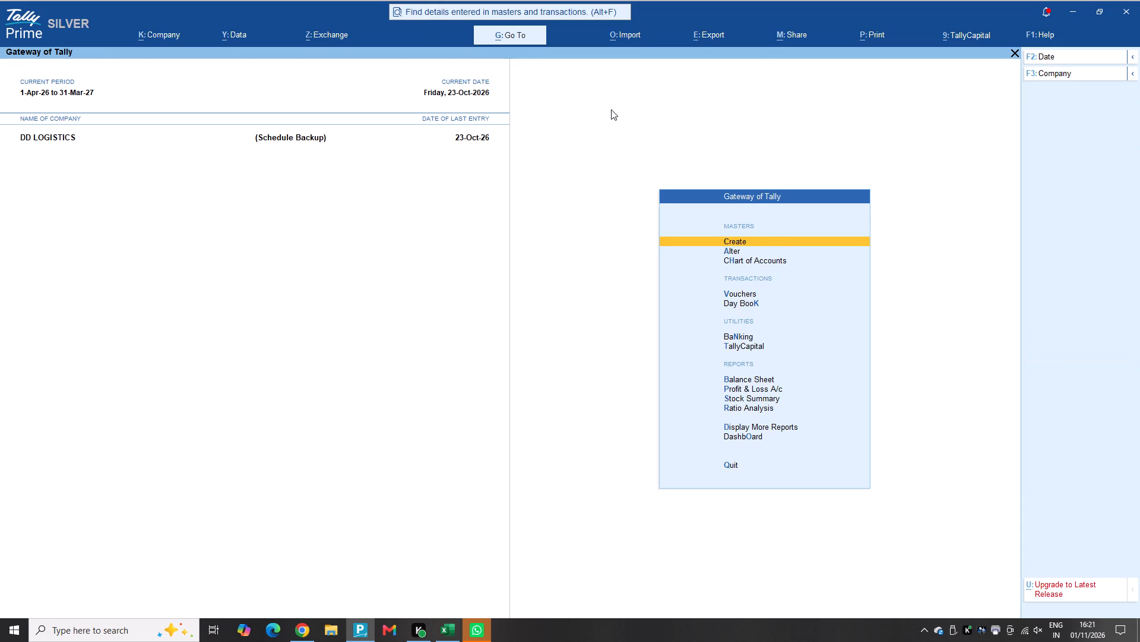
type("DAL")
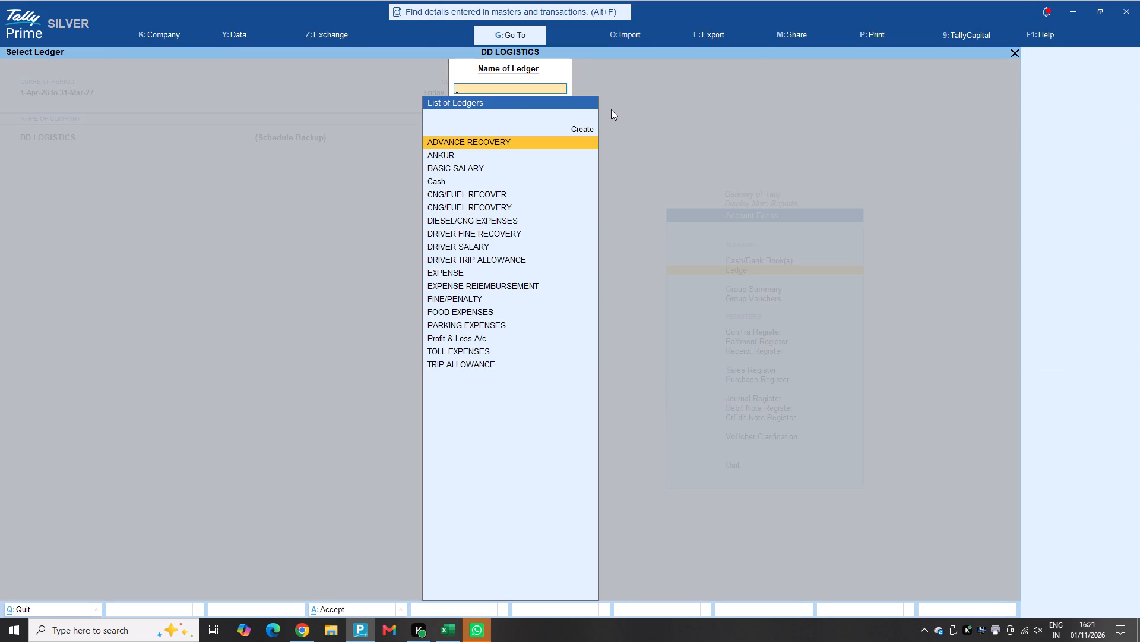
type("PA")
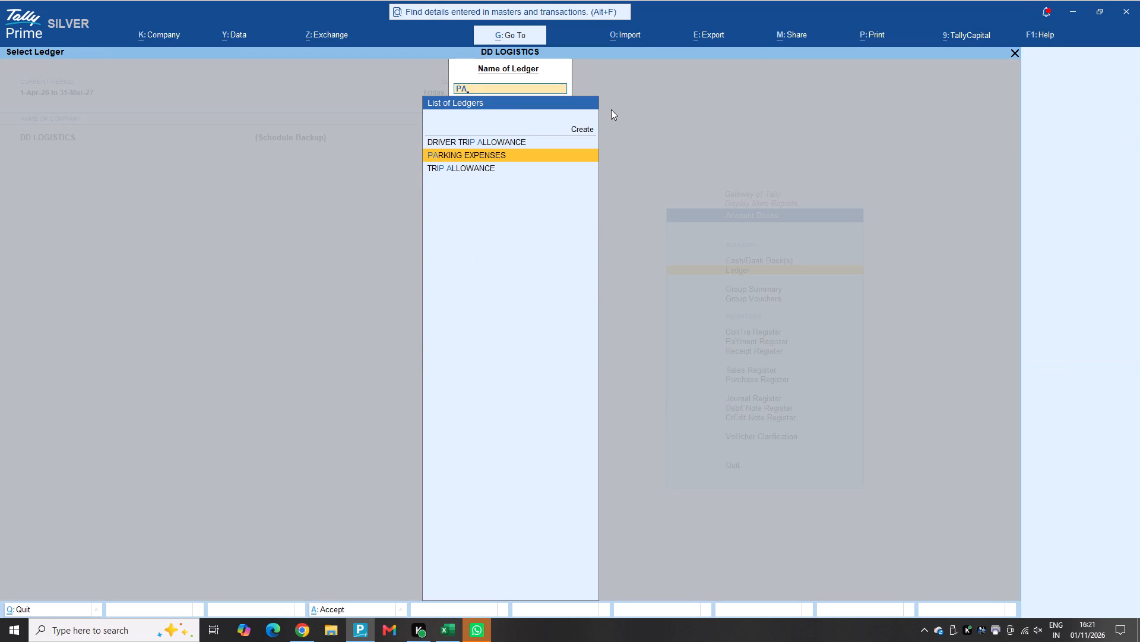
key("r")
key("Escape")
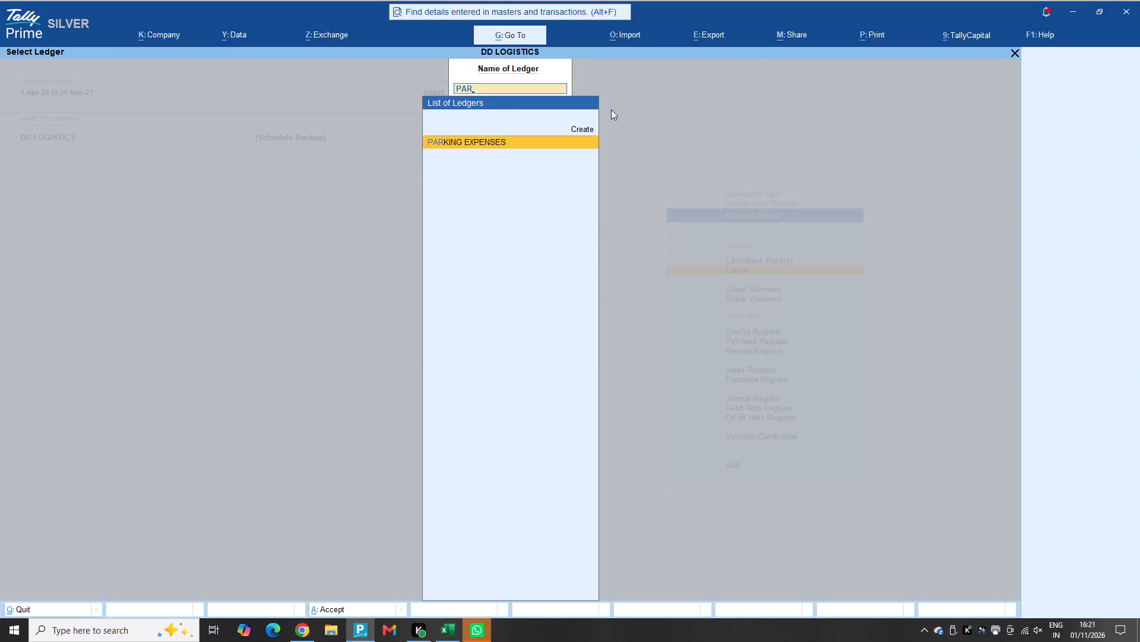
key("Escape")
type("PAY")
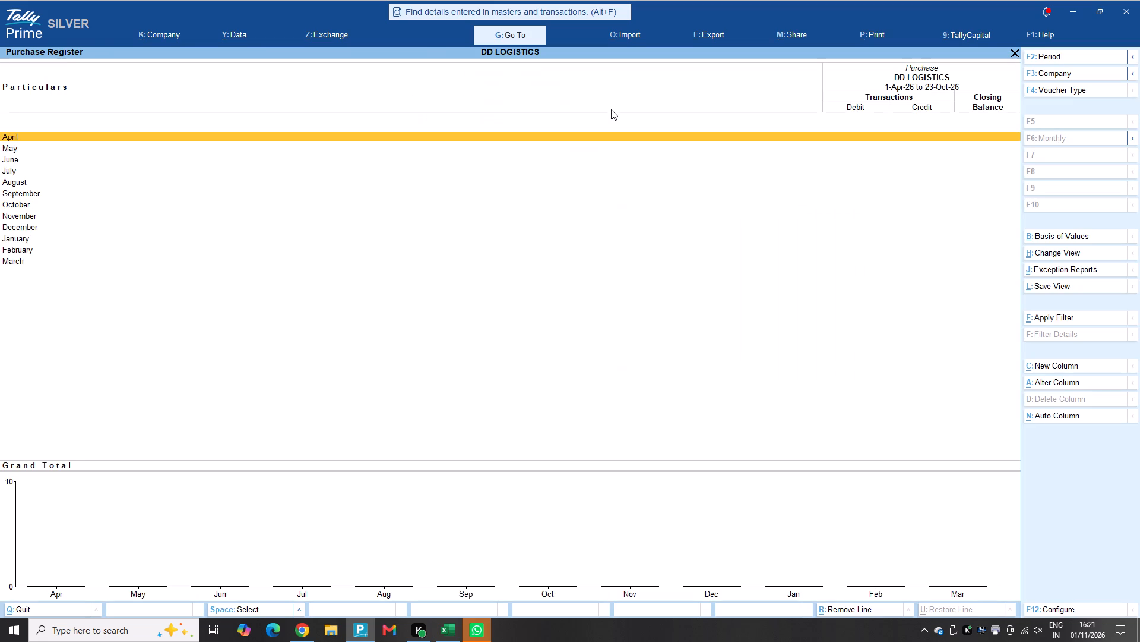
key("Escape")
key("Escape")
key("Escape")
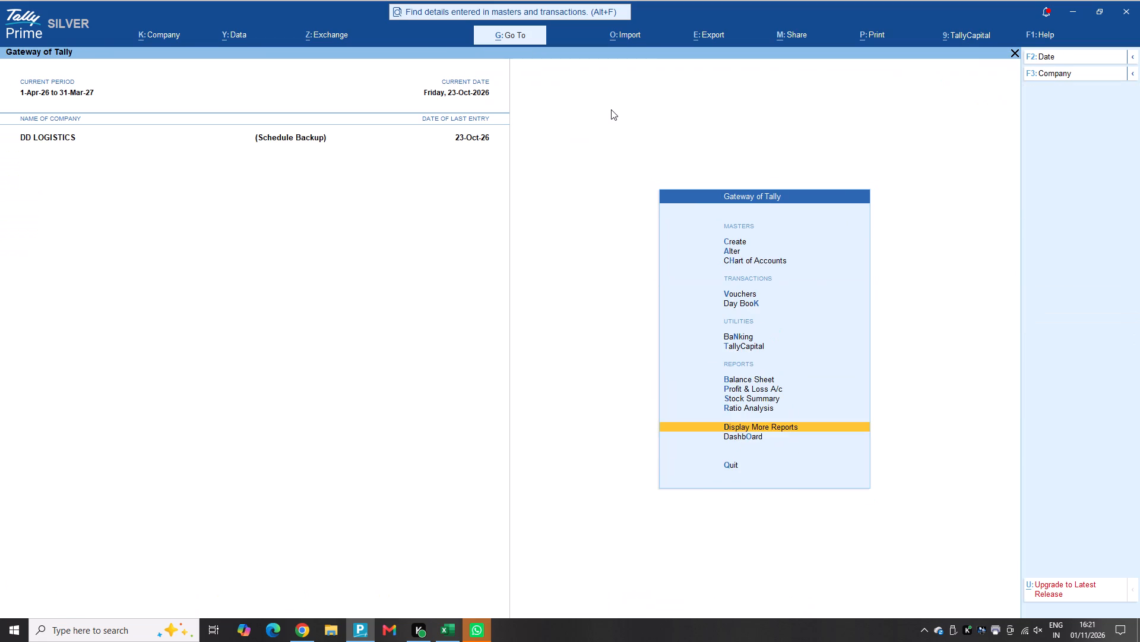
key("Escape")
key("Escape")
Review the BASIC SALARY payroll voucher in the Day Book for 23-Oct-26, re-accept it and return to the Gateway of Tally.
key("Down")
key("Down")
key("Down")
key("Down")
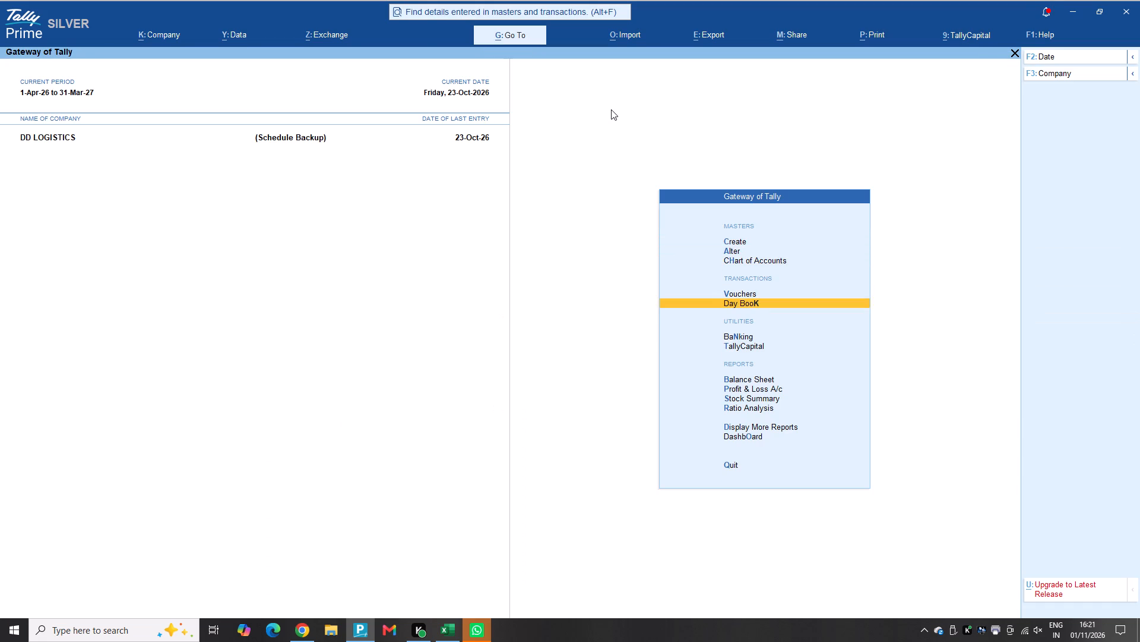
key("Down")
key("Up")
key("Return")
key("Down")
key("Down")
key("Down")
key("Down")
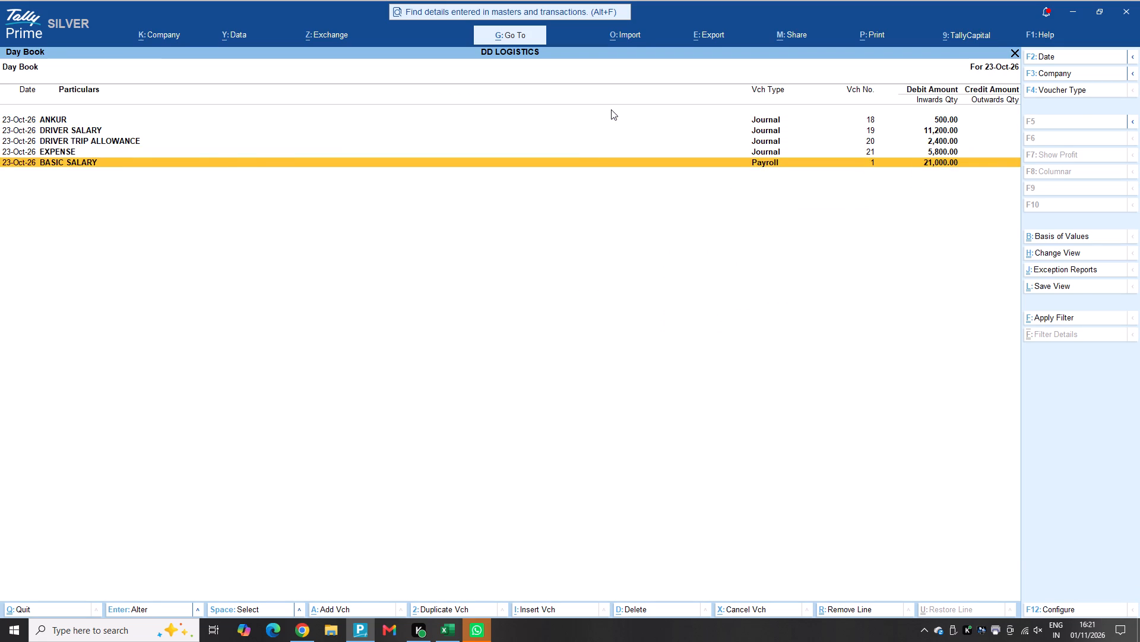
key("Return")
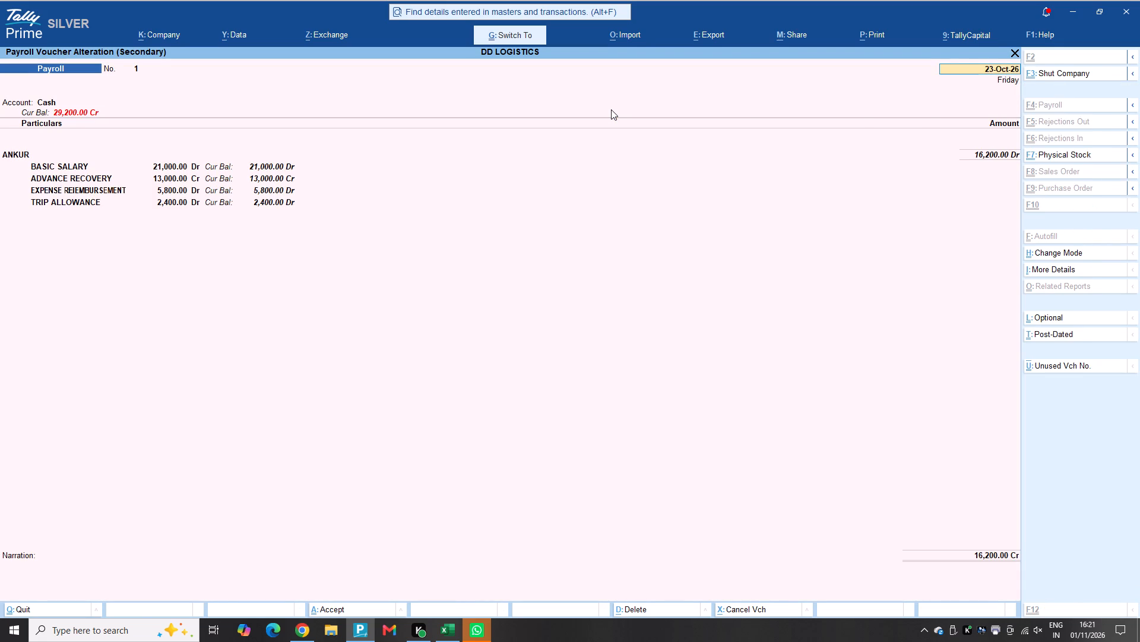
key("ctrl+a")
key("Return")
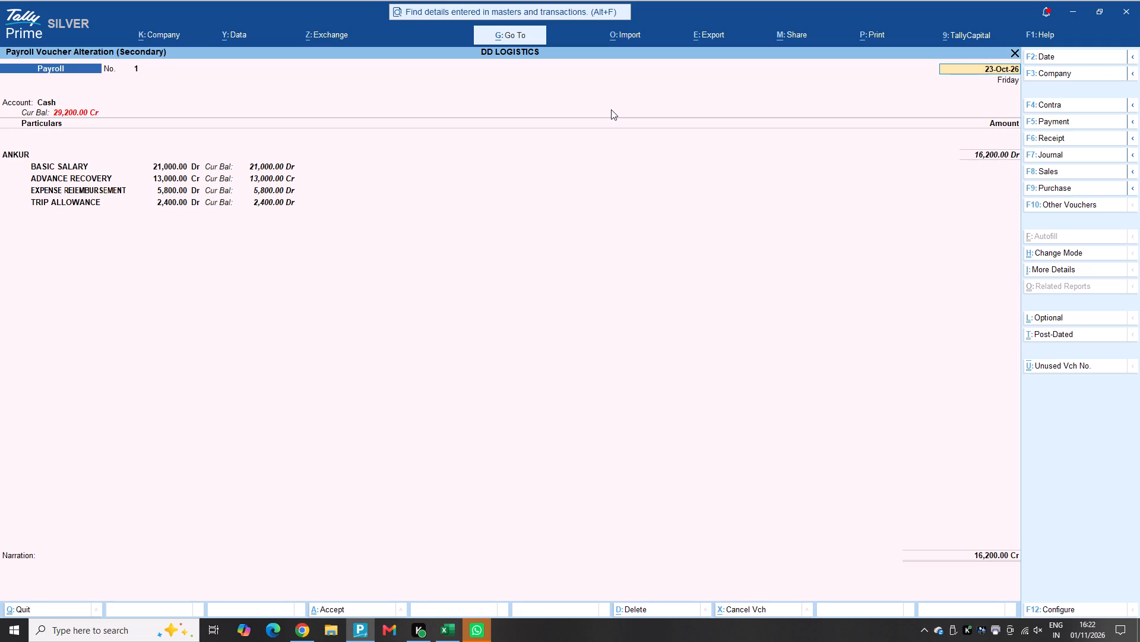
key("Escape")
key("Escape")
key("Escape")
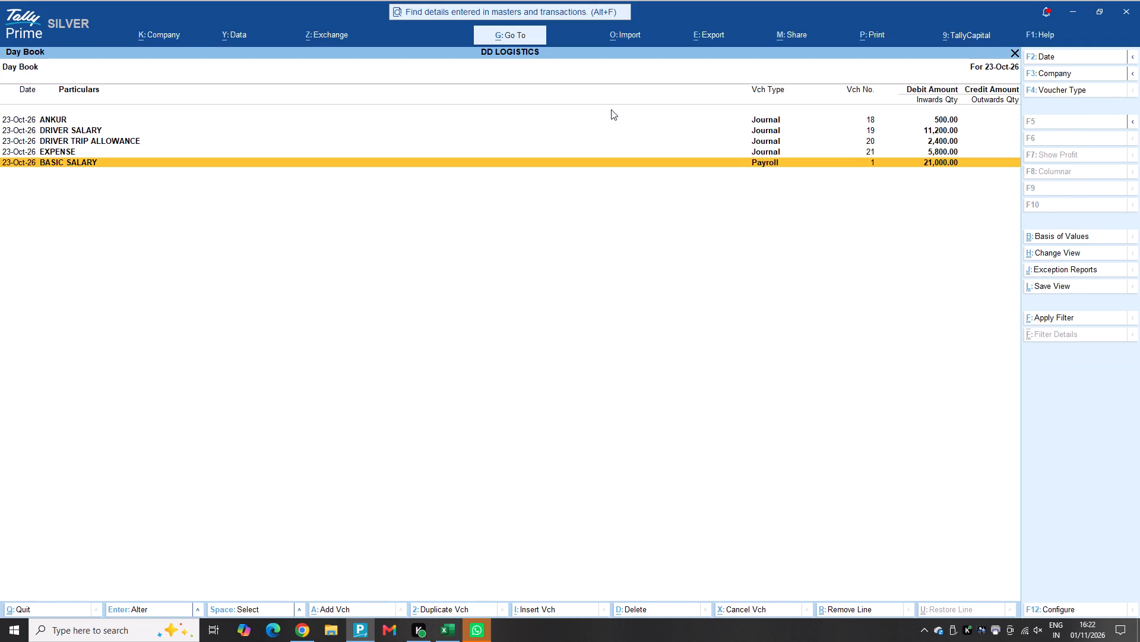
key("Escape")
key("Escape")
key("Escape")
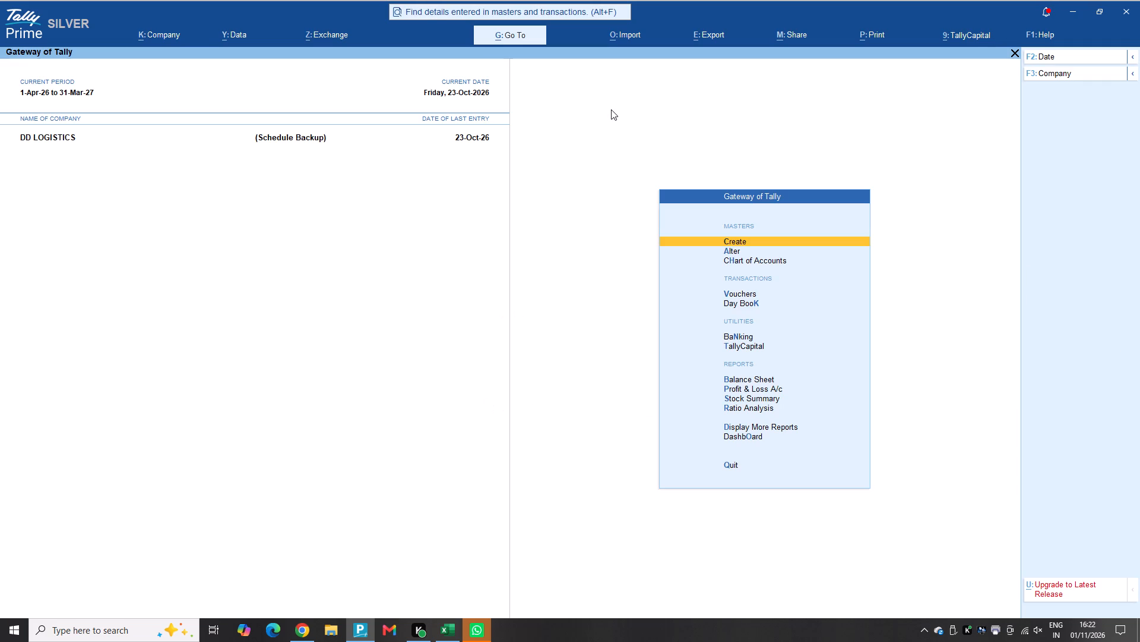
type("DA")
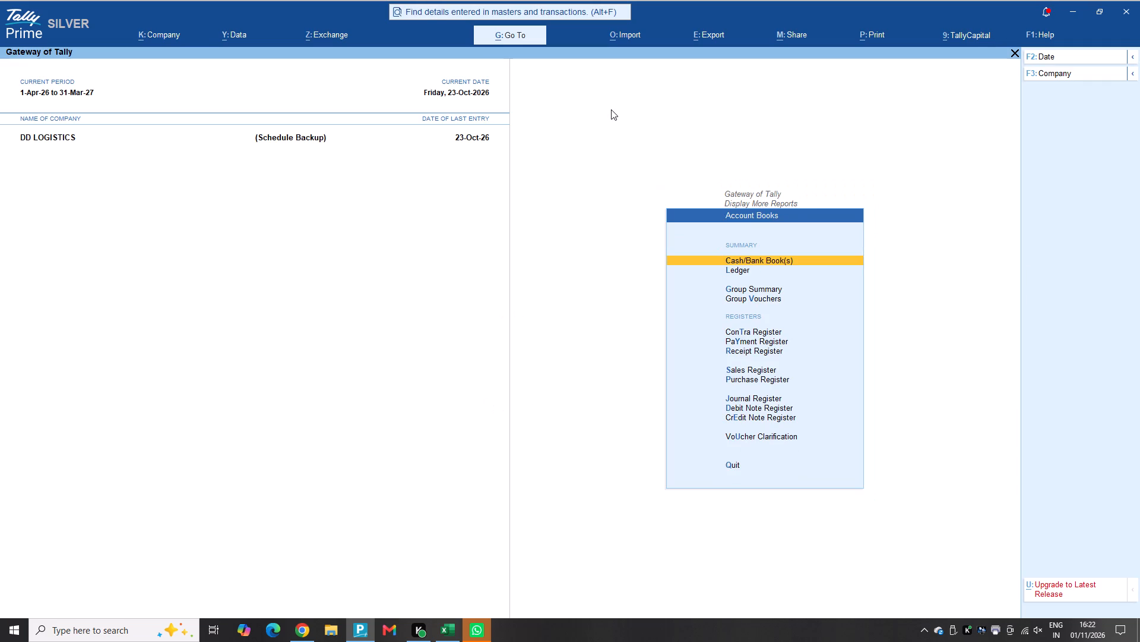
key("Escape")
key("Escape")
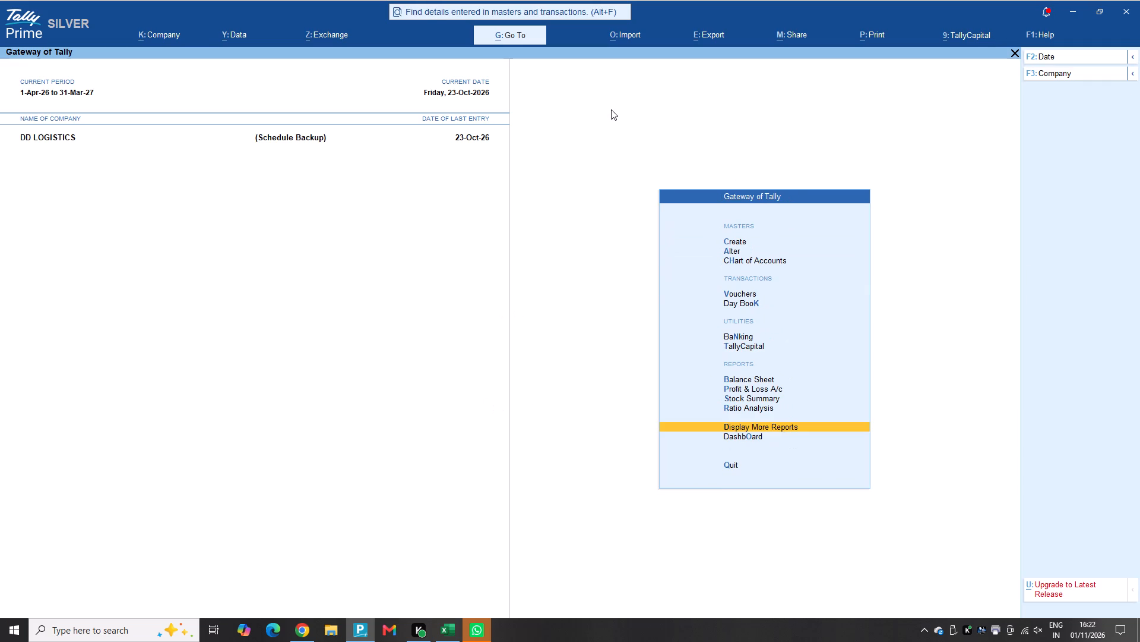
Open ANKUR's pay slip for October-2026 from the Payroll Reports and check its earnings and deductions.
key("d")
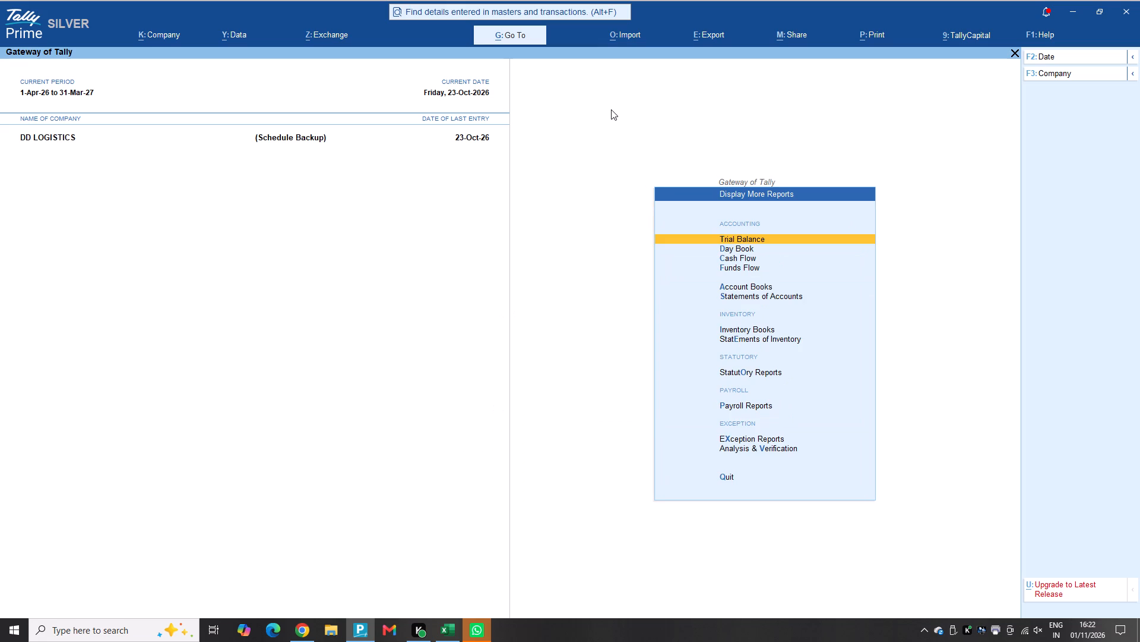
key("Down")
key("Down")
key("Down")
key("Down")
key("Down")
key("Down")
key("Down")
key("Down")
key("Down")
key("Down")
key("Up")
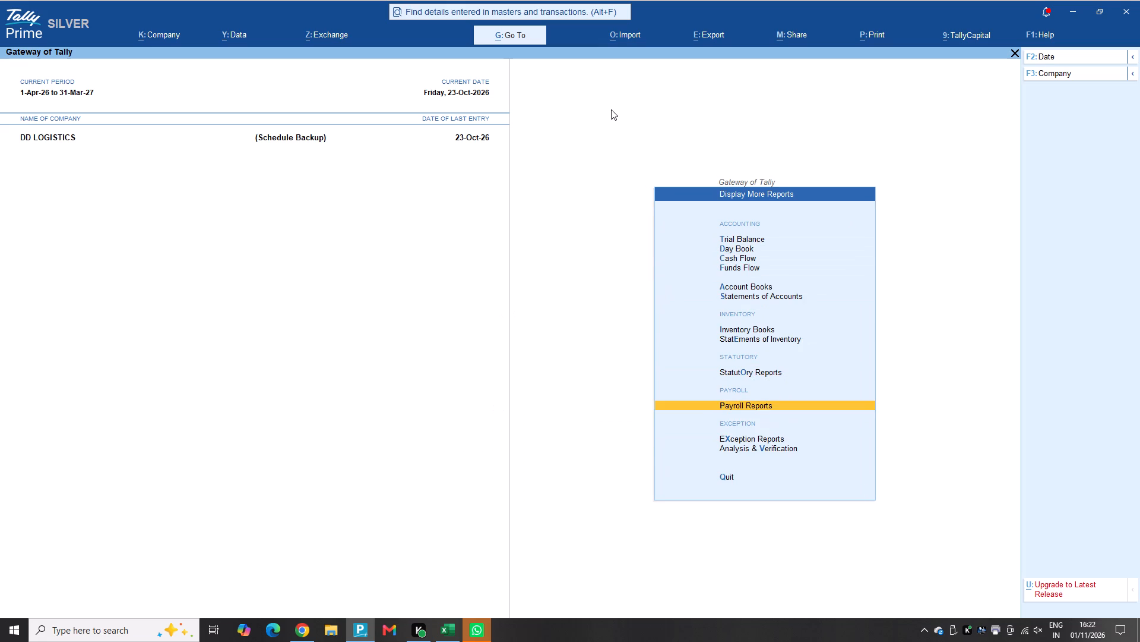
key("Return")
key("Return")
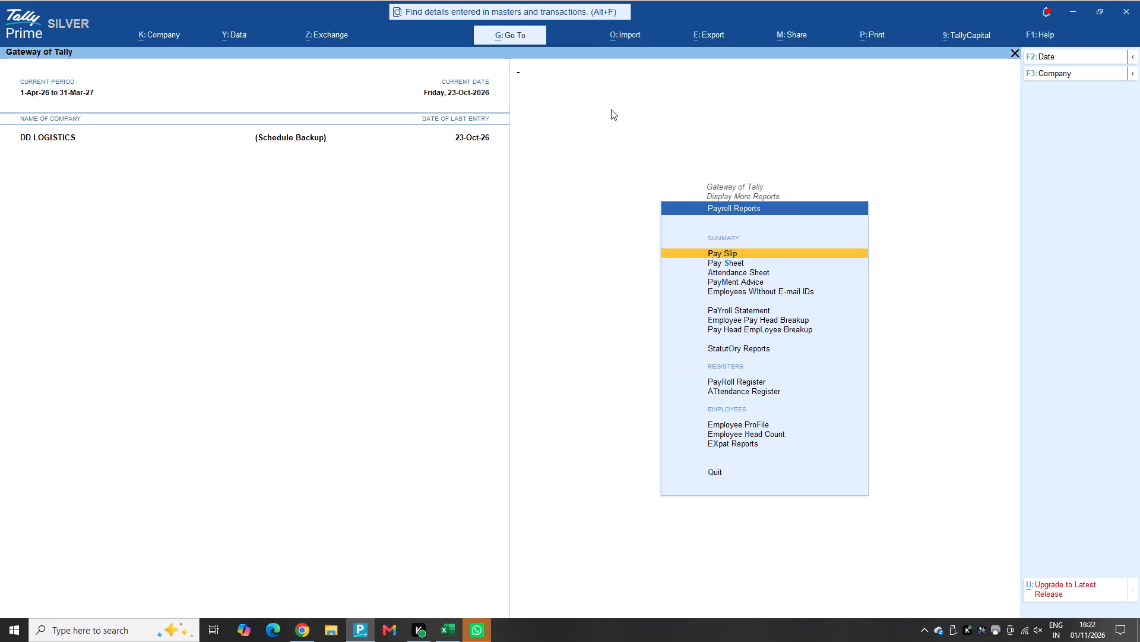
key("Down")
key("Return")
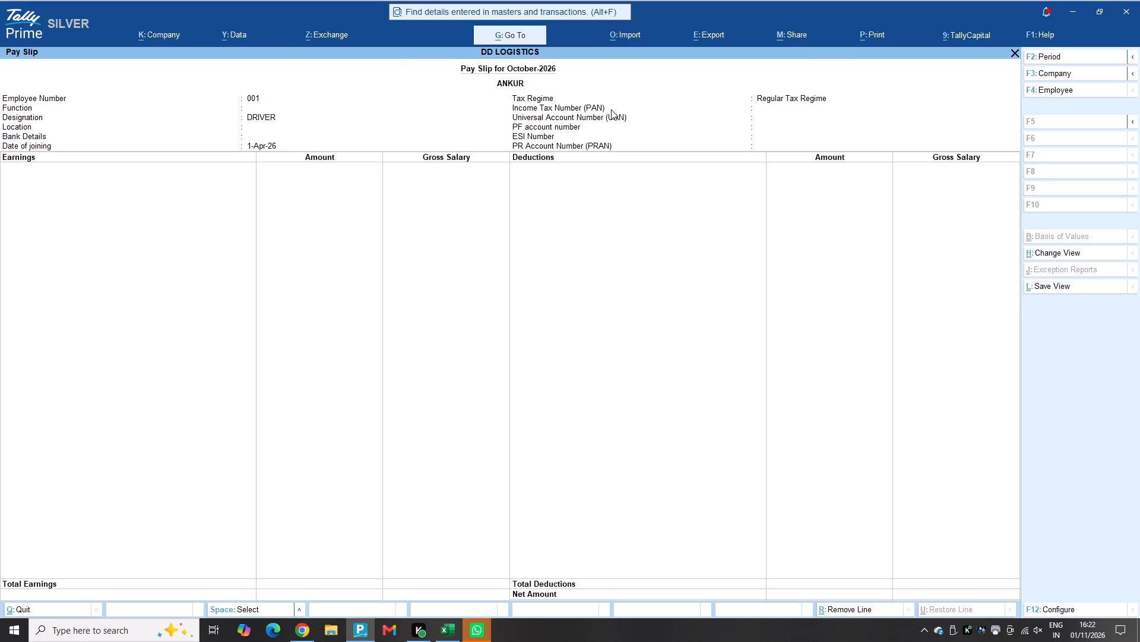
Open the Multi Pay Slip for the DRIVERS group, drill down to ANKUR's pay slip and return to the list.
key("Escape")
key("Down")
key("Return")
key("Escape")
key("Down")
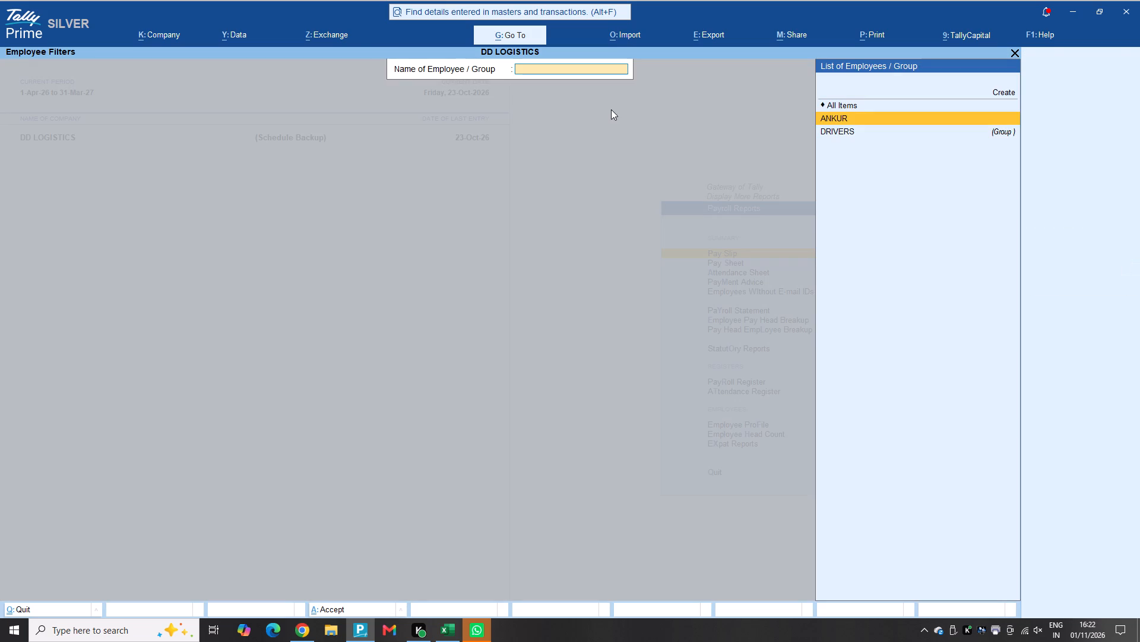
key("Down")
key("Return")
key("Down")
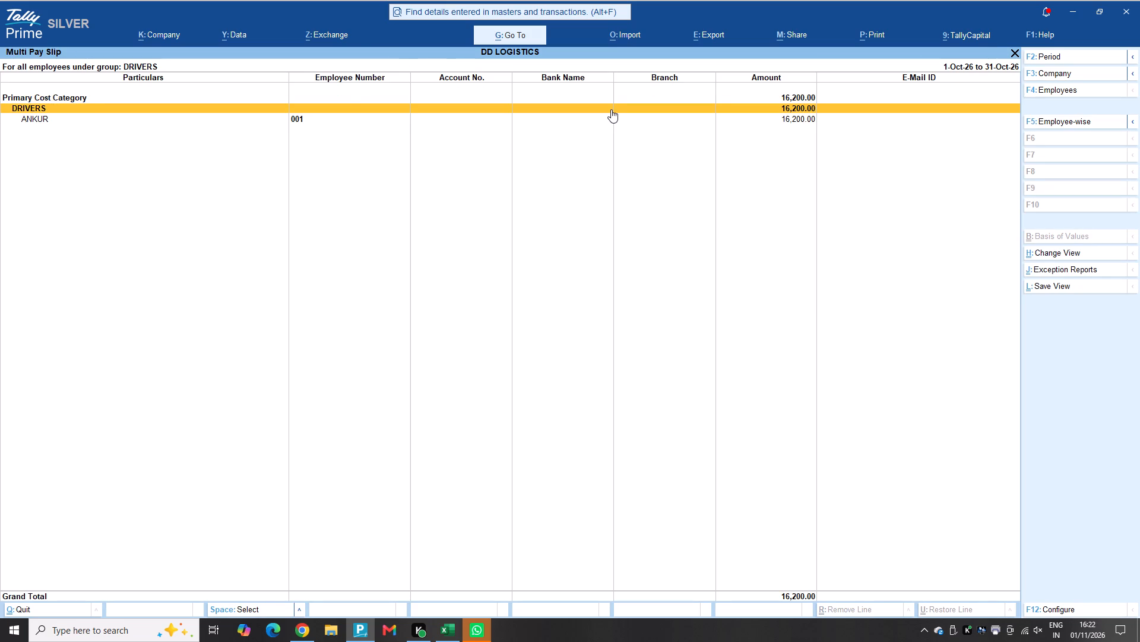
key("Down")
key("Up")
key("Down")
key("Return")
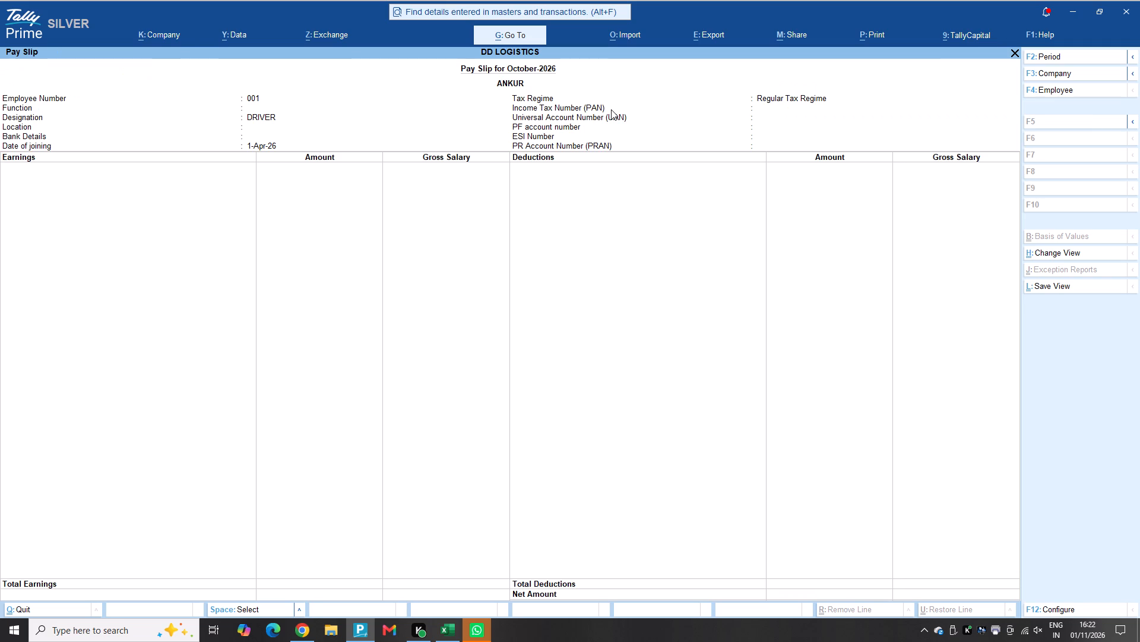
key("Escape")
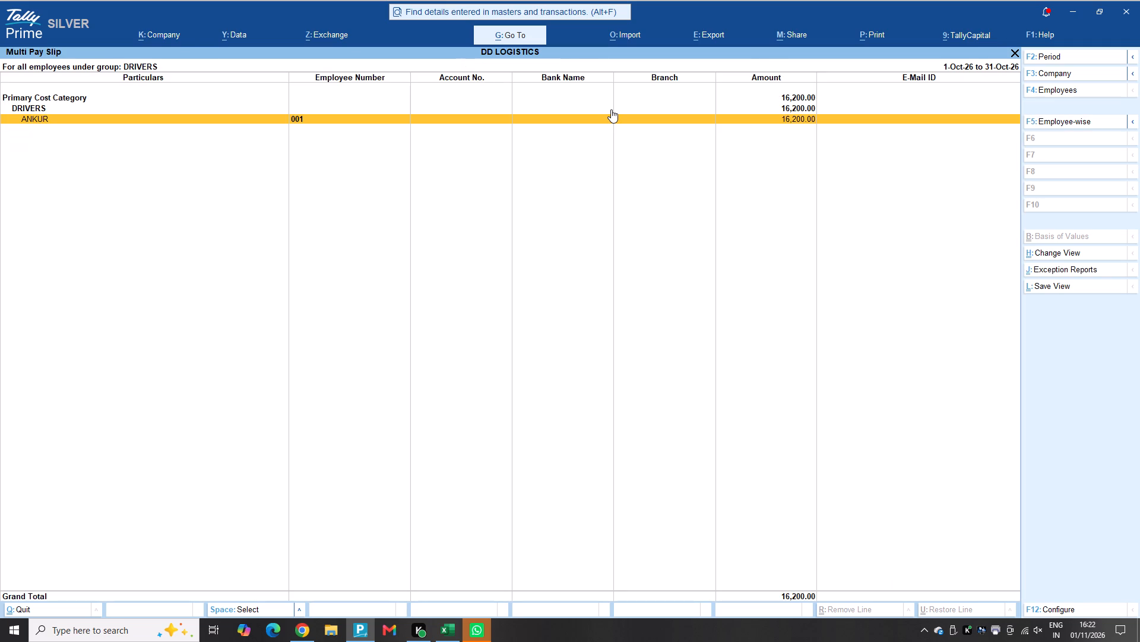
View the Primary Cost Category's employee category details from the Multi Pay Slip, and return to the report.
key("Up")
key("Return")
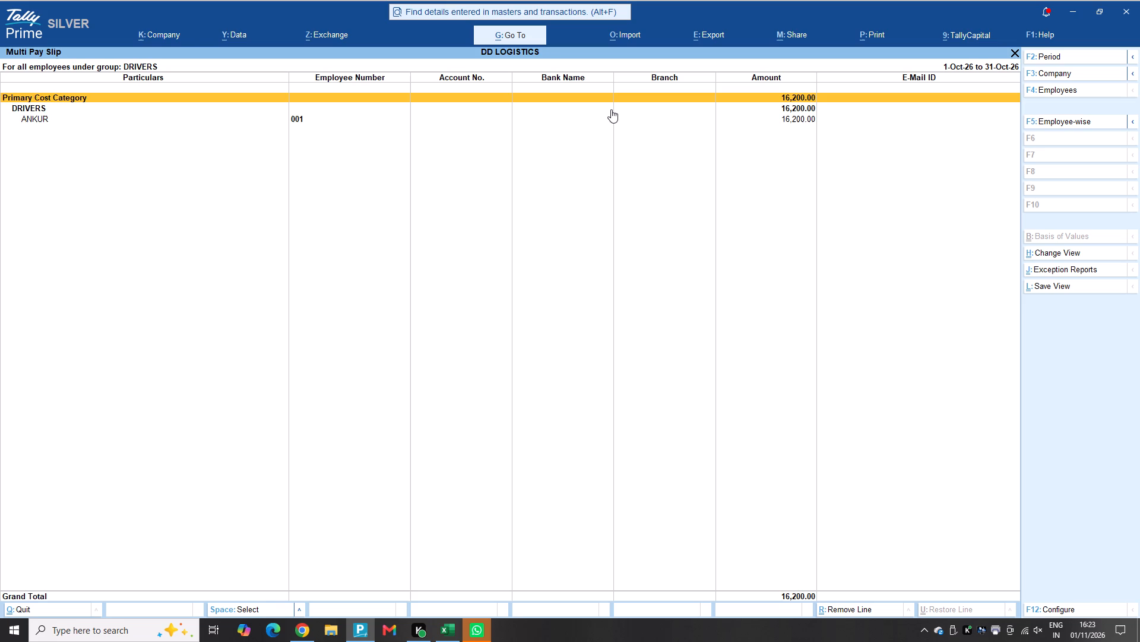
key("Down")
key("Return")
key("Down")
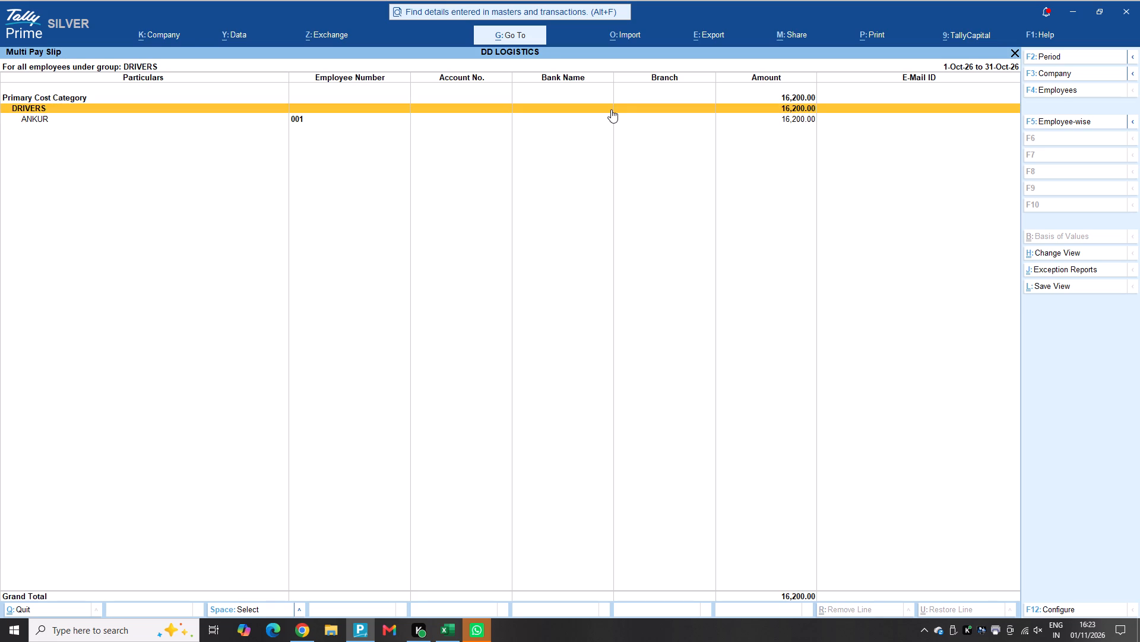
key("Return")
key("Return")
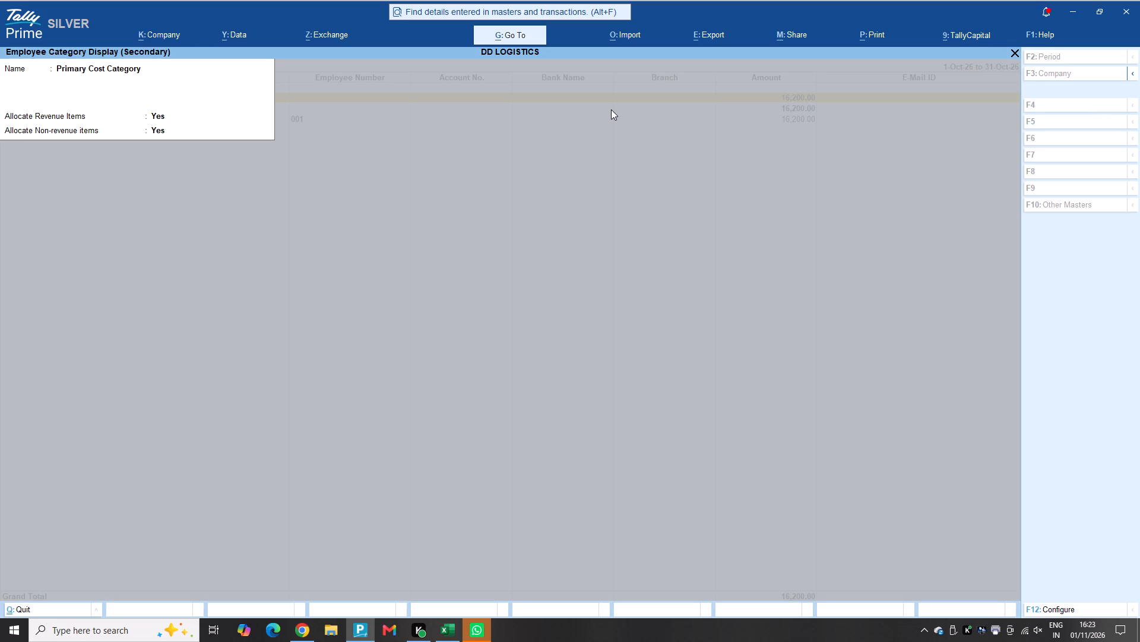
key("Return")
key("Return")
key("ctrl+a")
key("Escape")
key("Escape")
key("Escape")
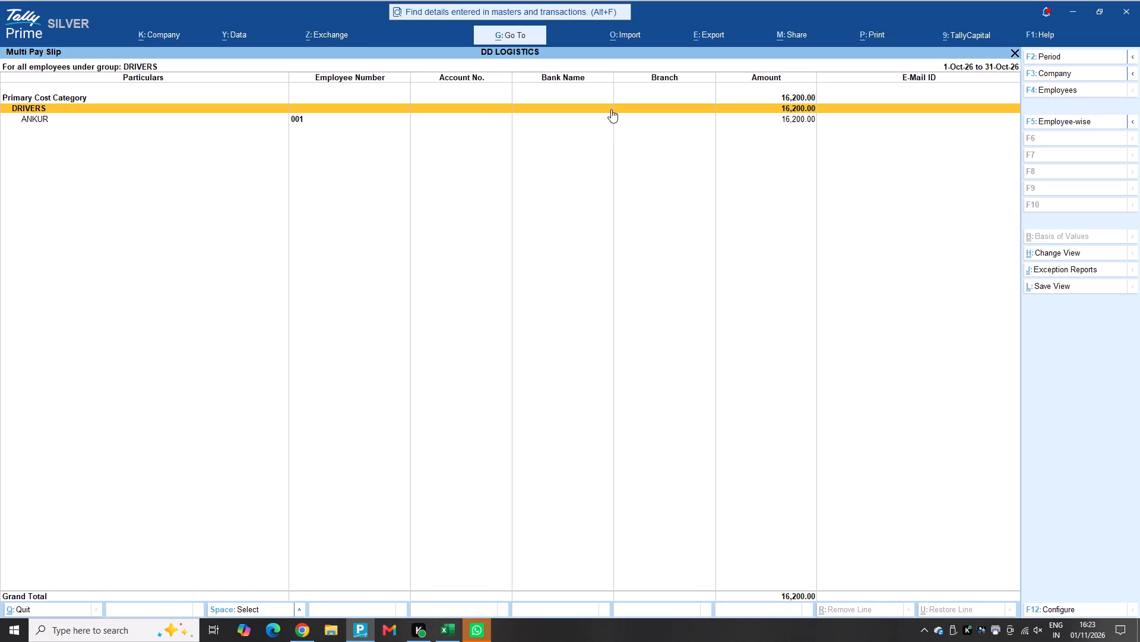
Reopen ANKUR's October-2026 pay slip from the DRIVERS group list.
key("Down")
key("Return")
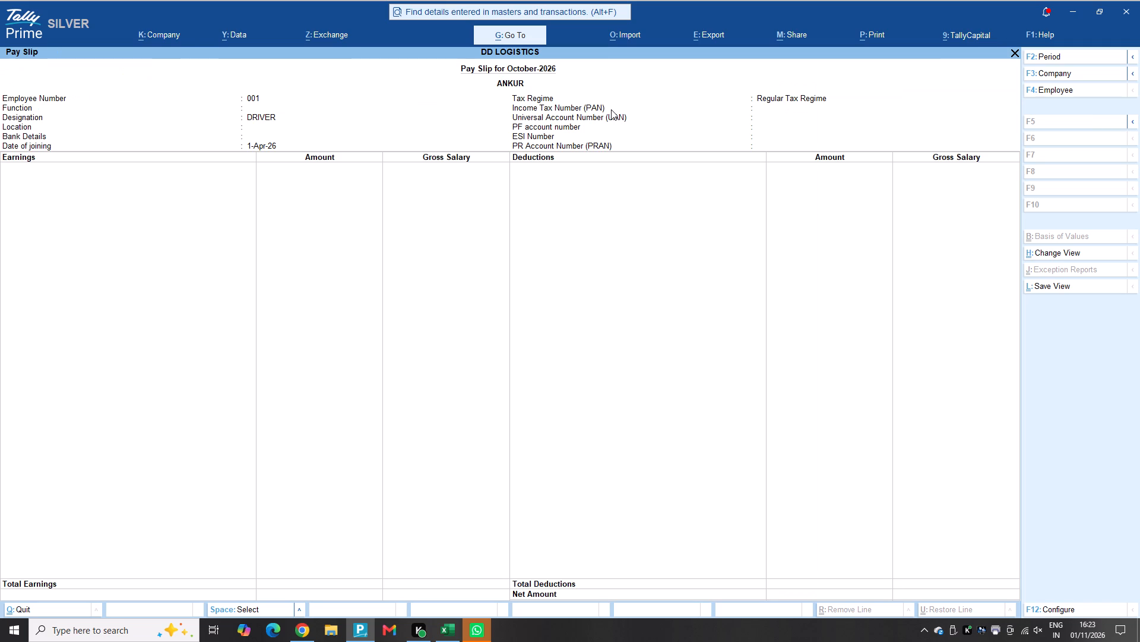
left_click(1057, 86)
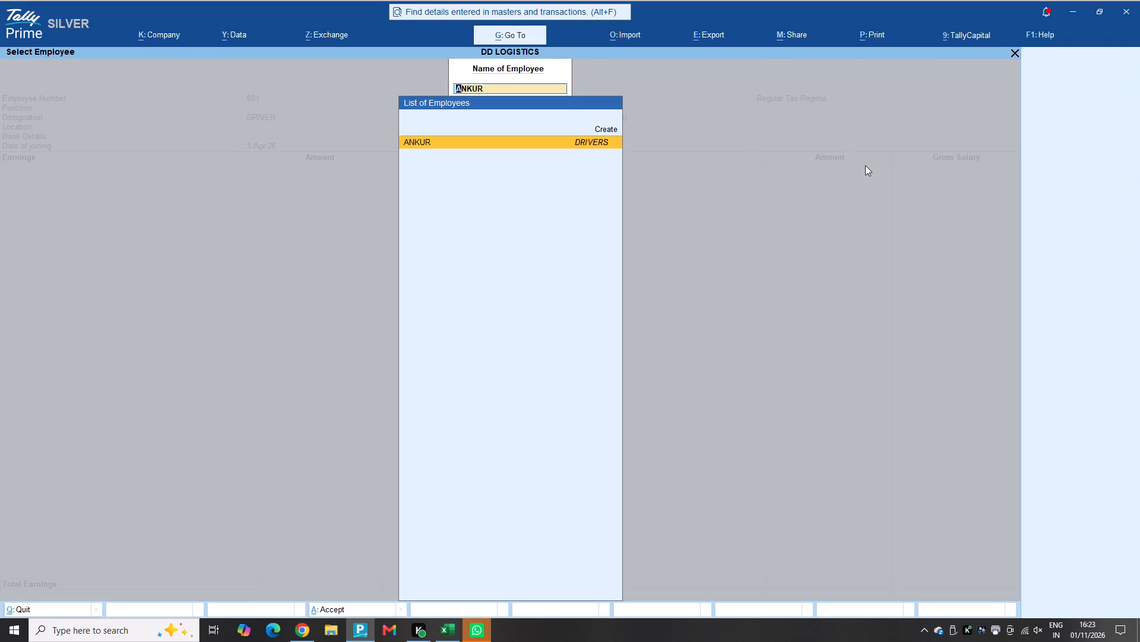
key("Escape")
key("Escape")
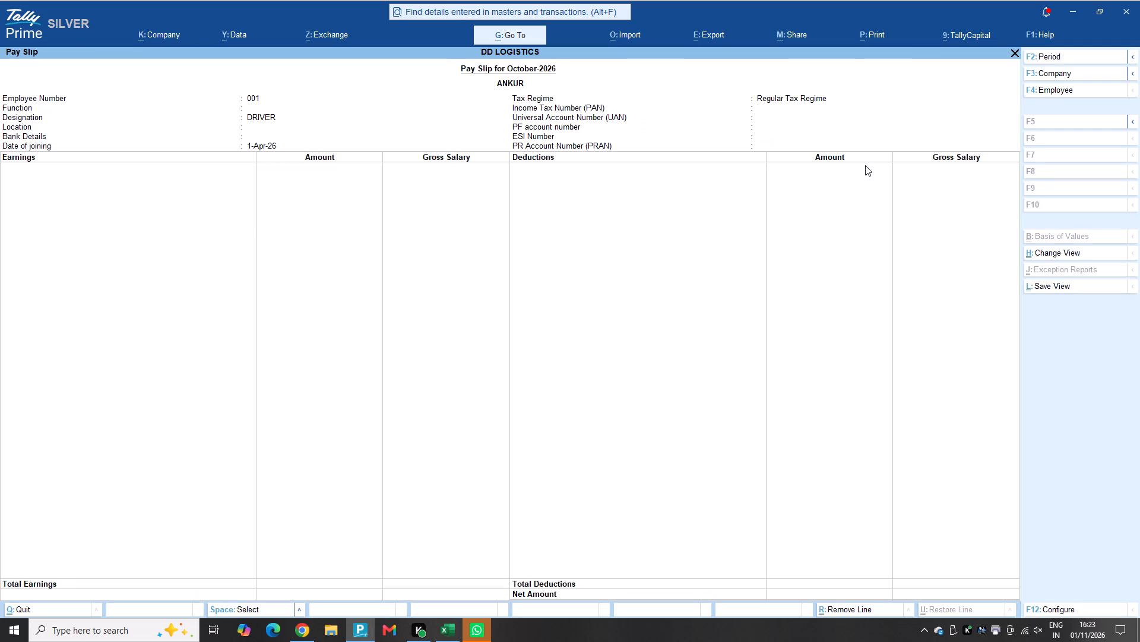
Switch ANKUR's October-2026 pay slip to the related Pay Head Employee Breakup report.
left_click(1066, 260)
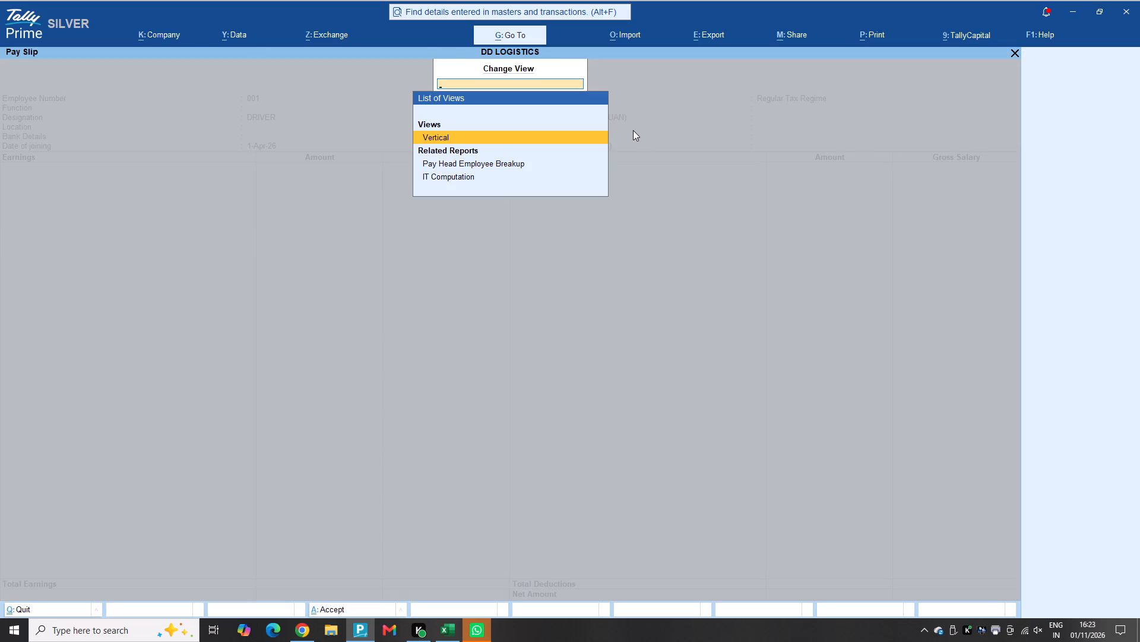
key("Down")
key("Down")
key("Return")
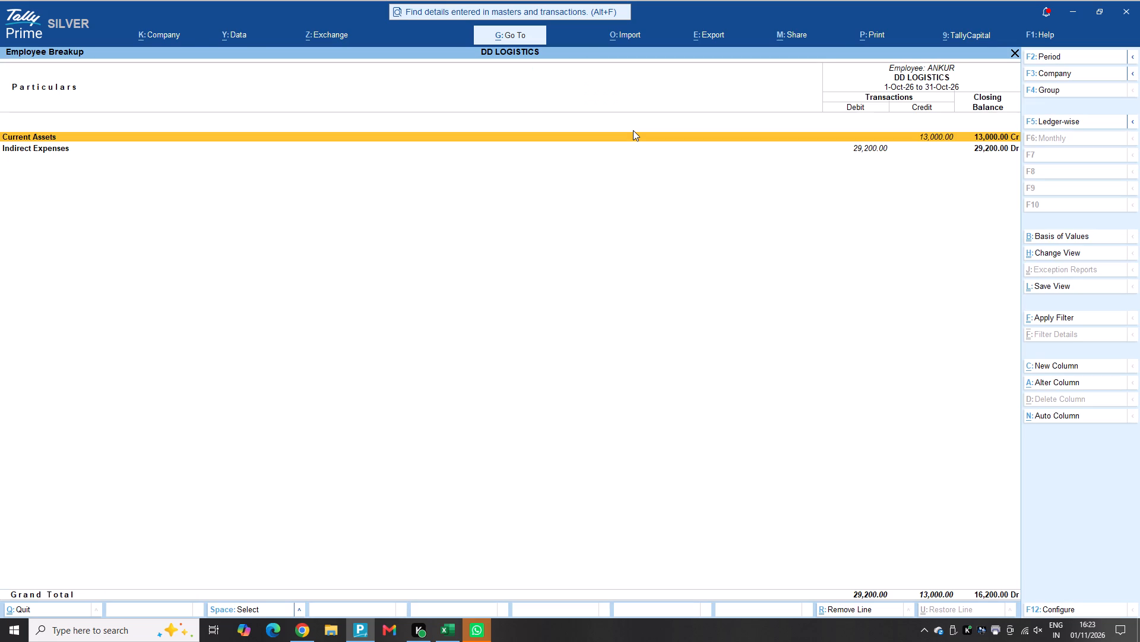
Drill down from Current Assets through ADVANCE RECOVERY to the payroll voucher, and return to ANKUR's pay slip.
key("Down")
key("Up")
key("Return")
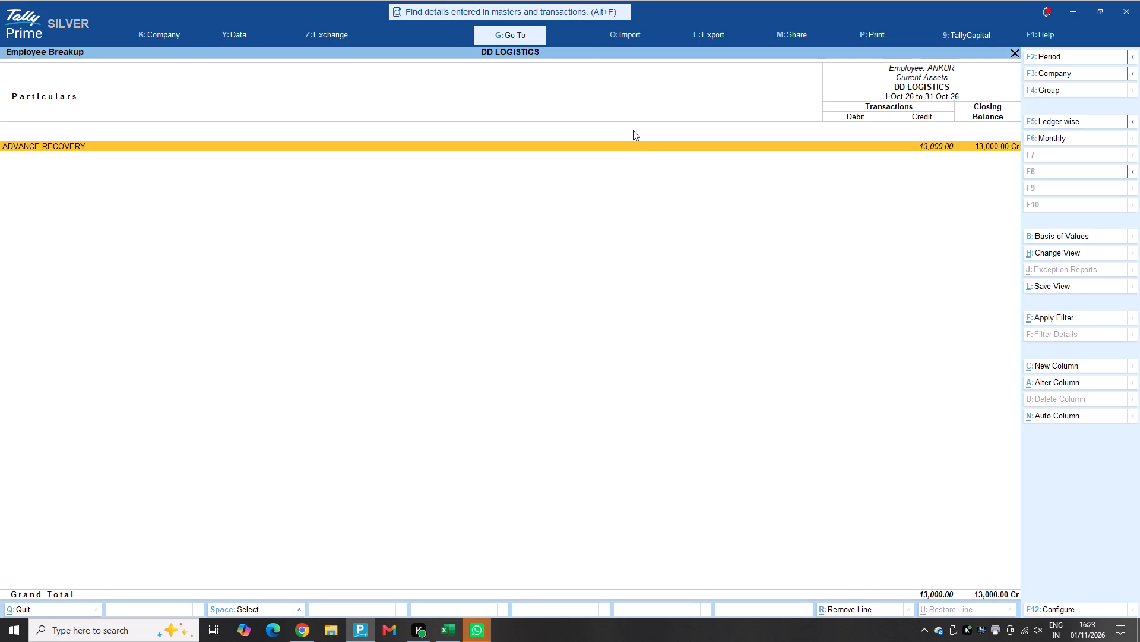
key("Return")
key("Escape")
key("Return")
key("Return")
key("Return")
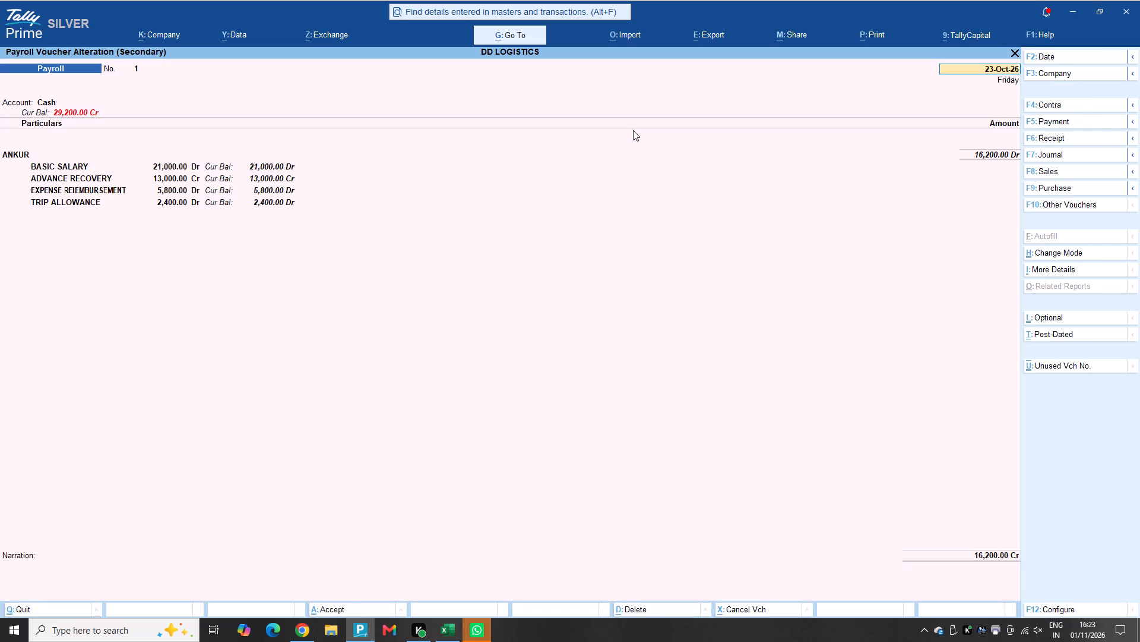
key("Escape")
key("Escape")
key("Escape")
key("Escape")
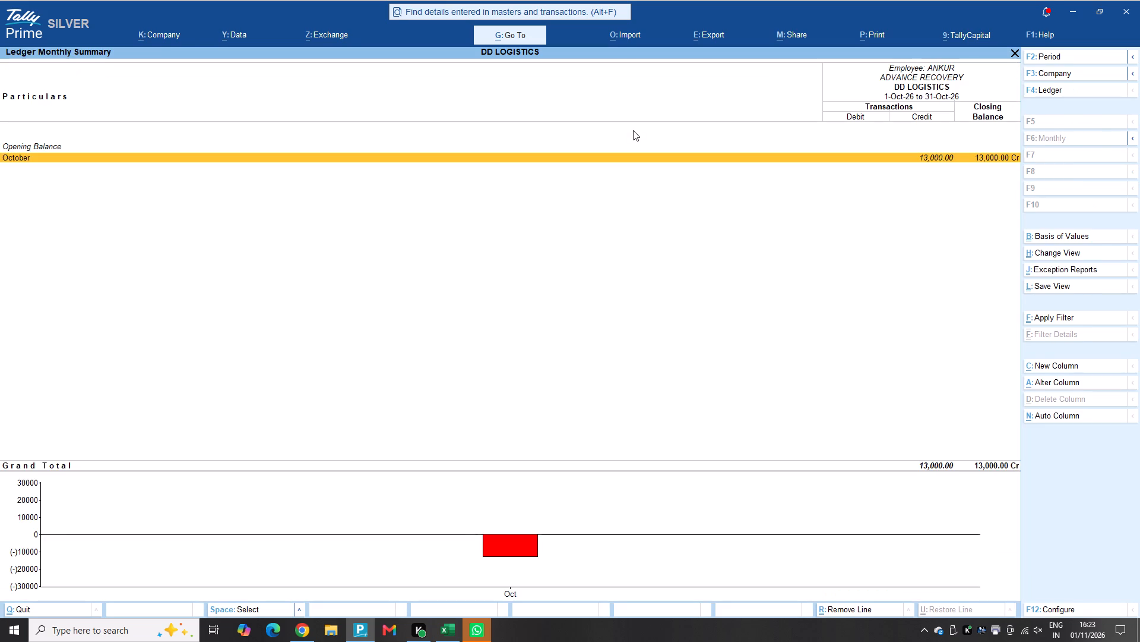
key("Escape")
key("Escape")
key("Escape")
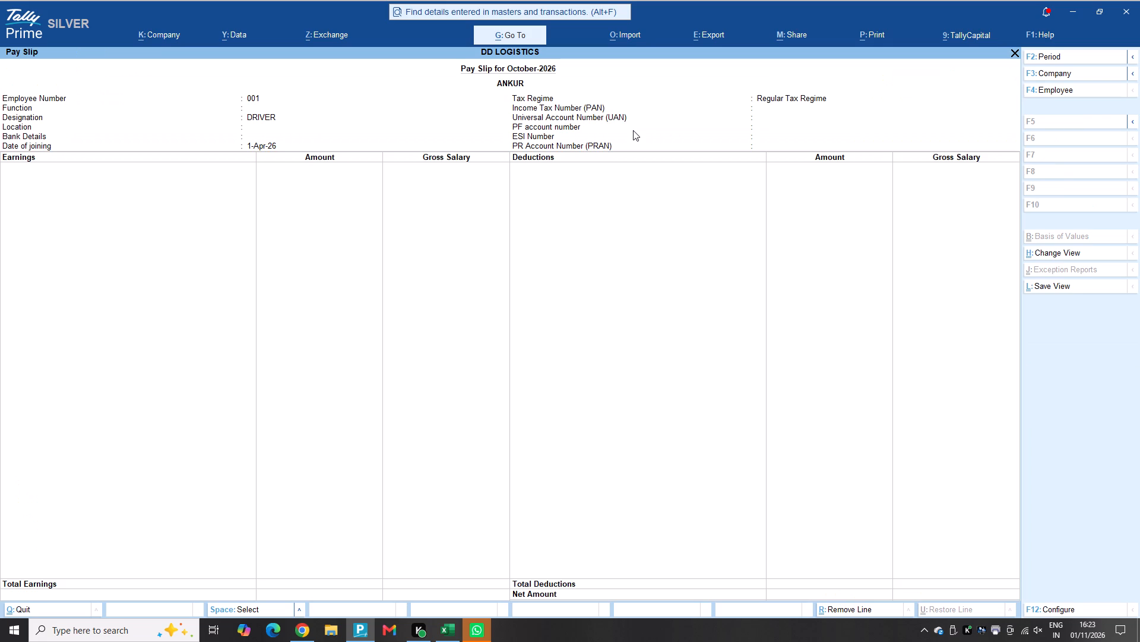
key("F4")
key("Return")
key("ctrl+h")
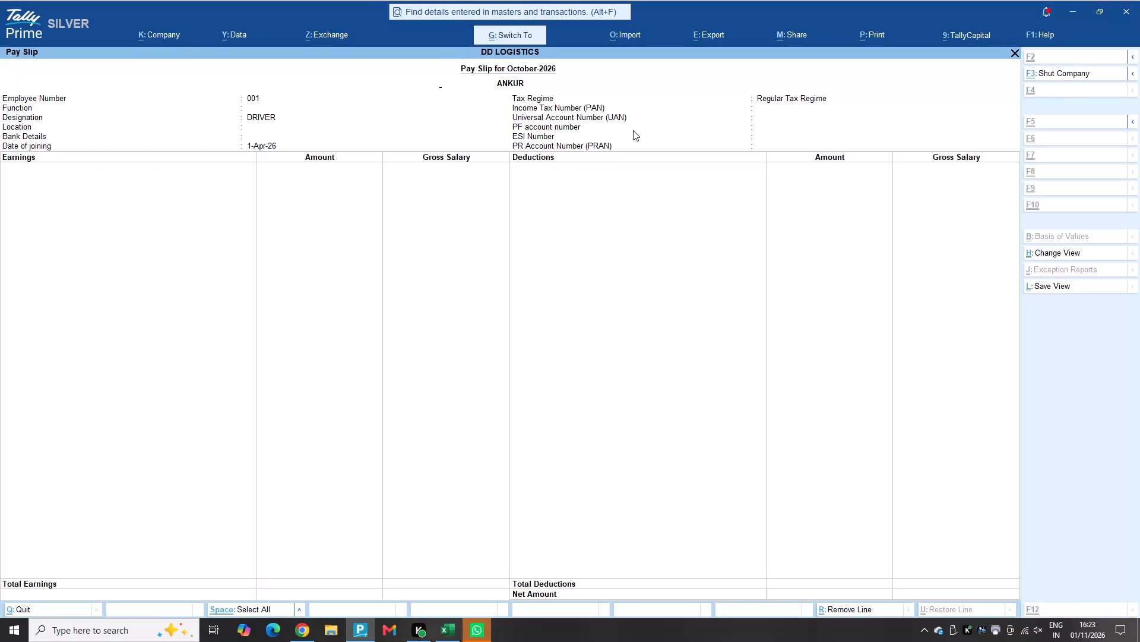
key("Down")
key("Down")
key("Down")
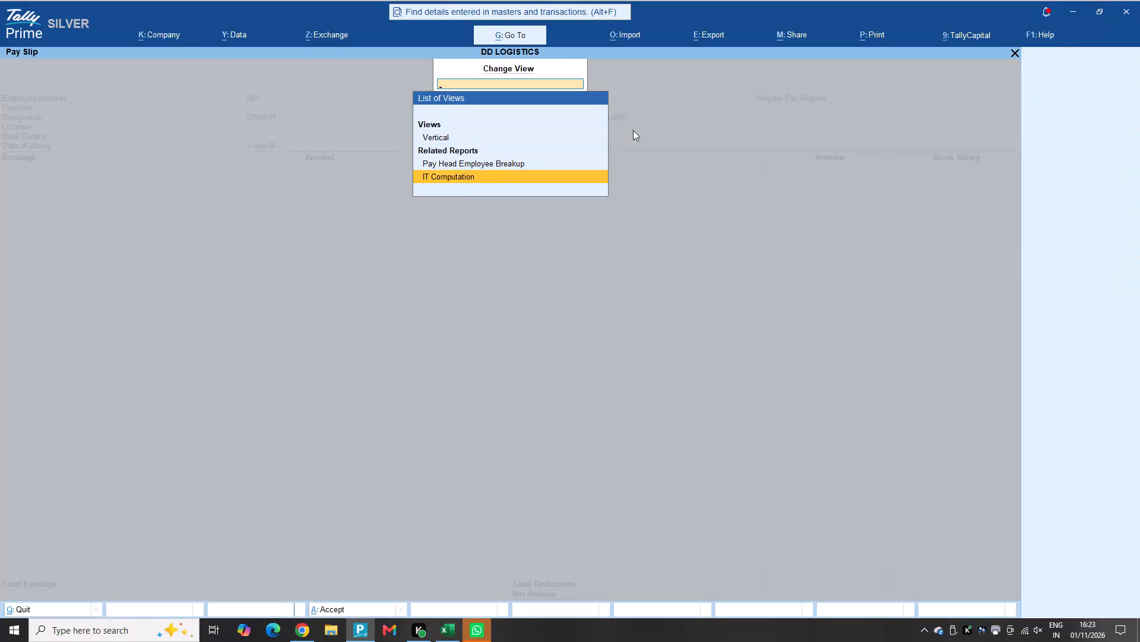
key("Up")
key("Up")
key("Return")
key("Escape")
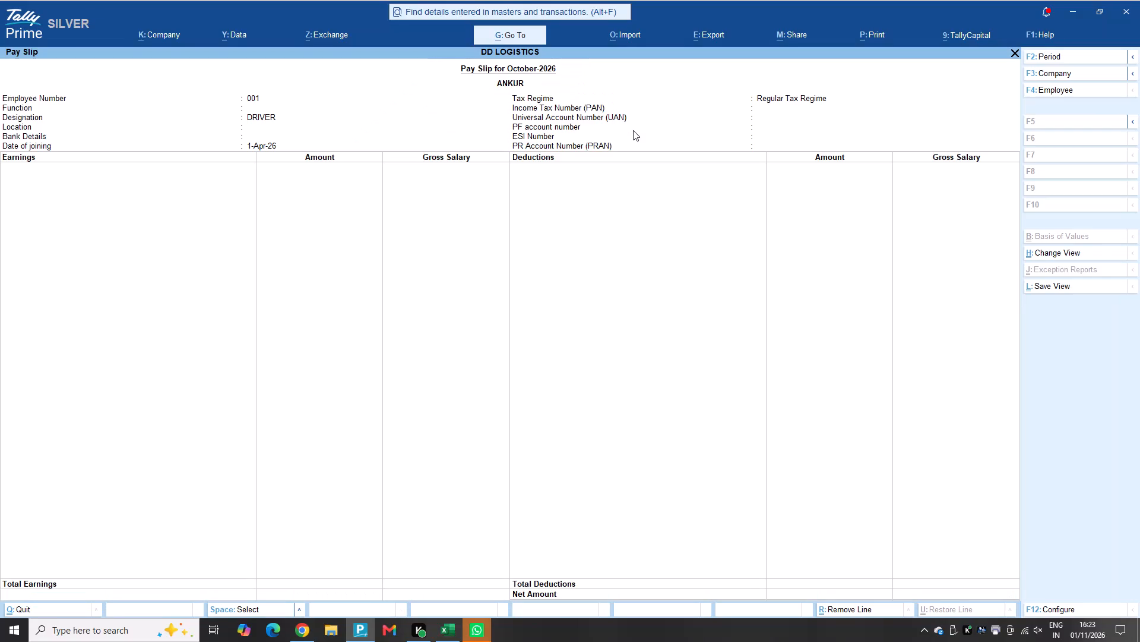
Change ANKUR's pay slip to the Vertical view, check its earnings and deductions, and return to the Gateway of Tally.
key("ctrl+h")
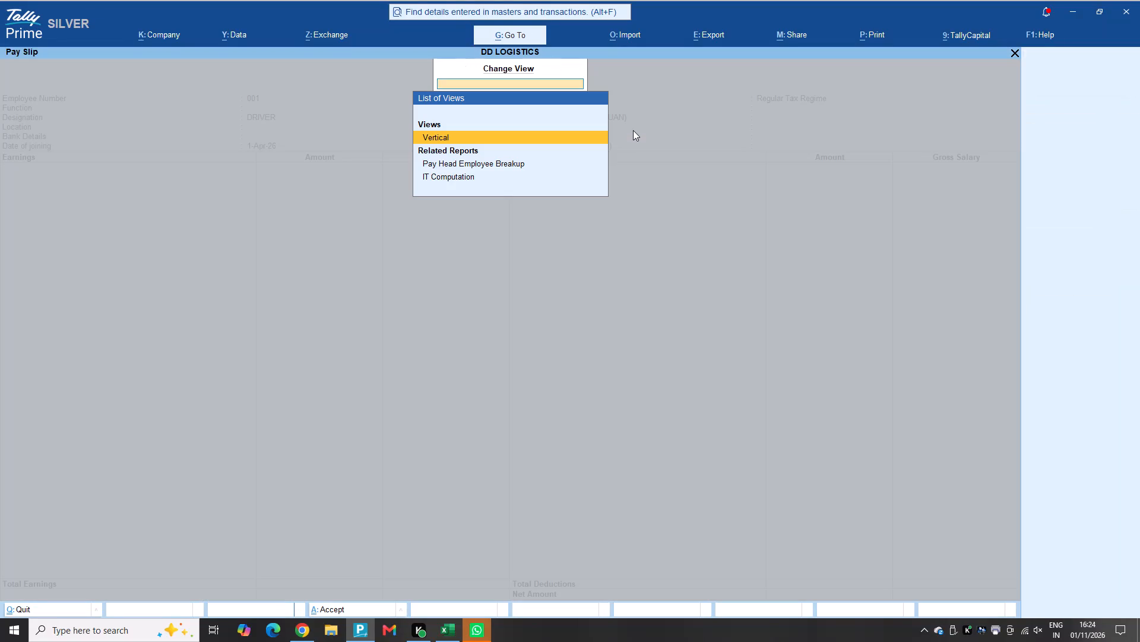
key("Return")
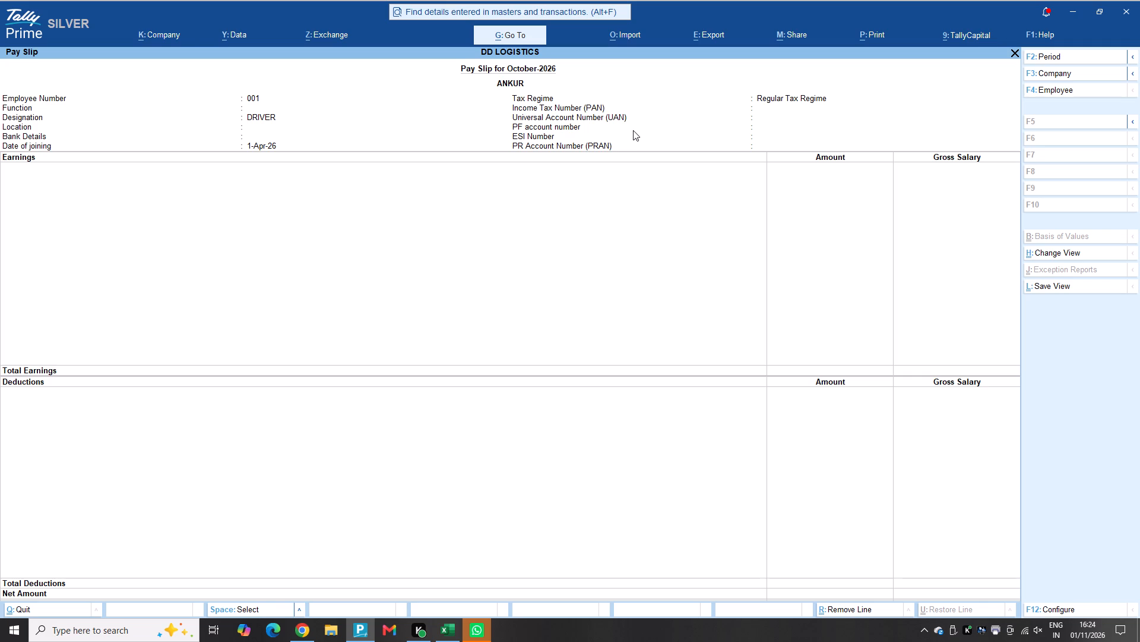
key("Down")
key("Escape")
key("Escape")
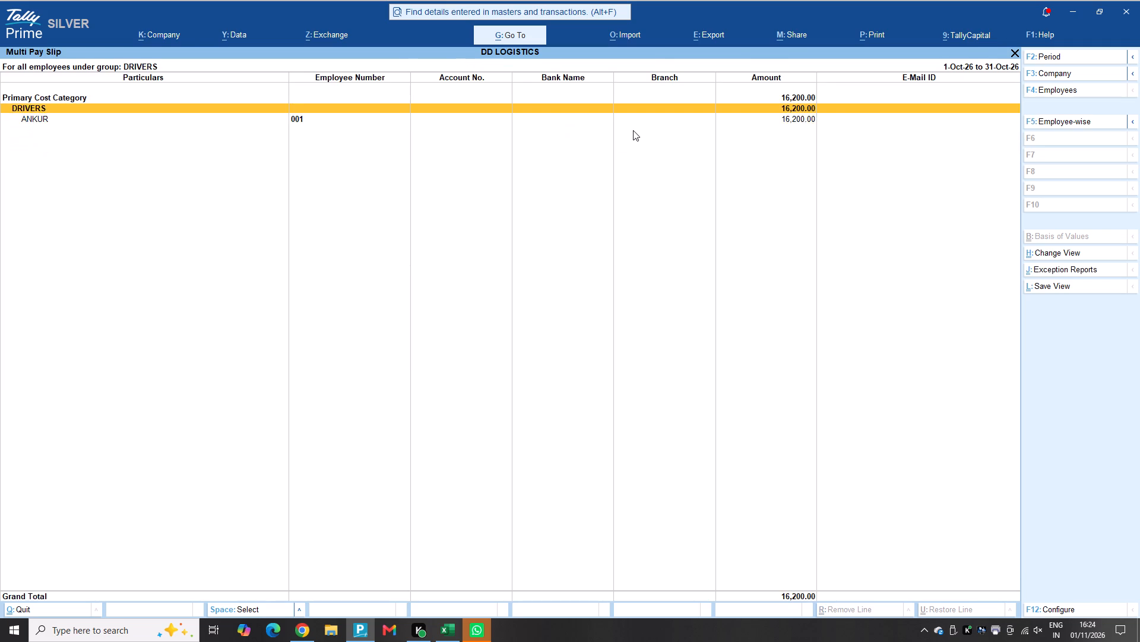
key("Escape")
key("Escape")
key("Escape")
key("Escape")
key("Escape")
key("Escape")
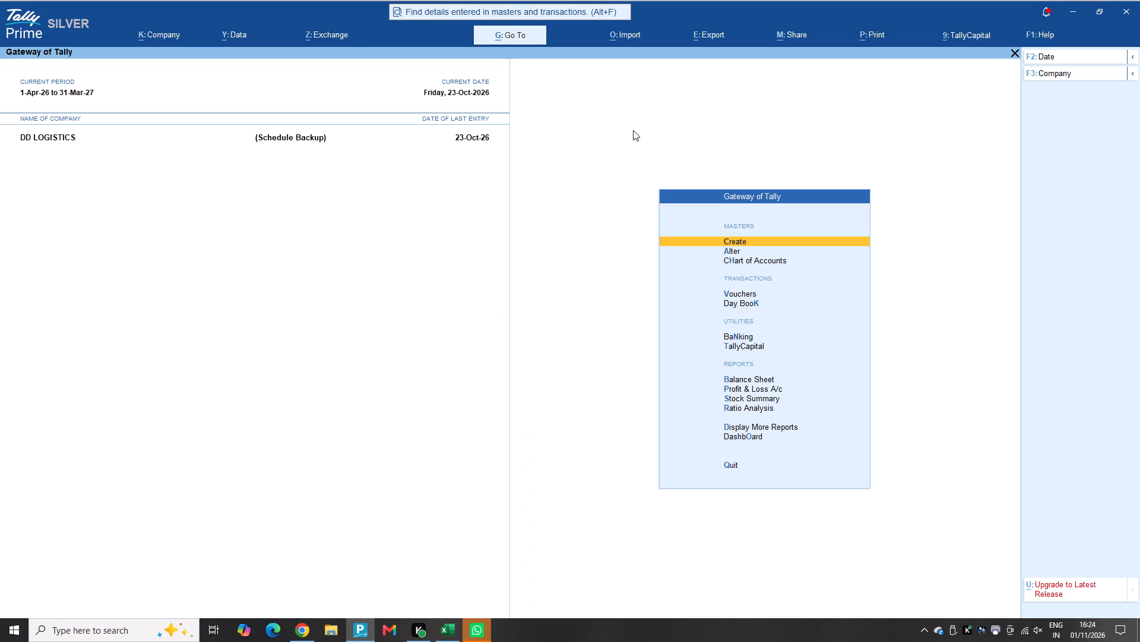
View the BASIC SALARY ledger and its Cash payroll voucher from the Account Books, and return to the Gateway of Tally.
type("DAL")
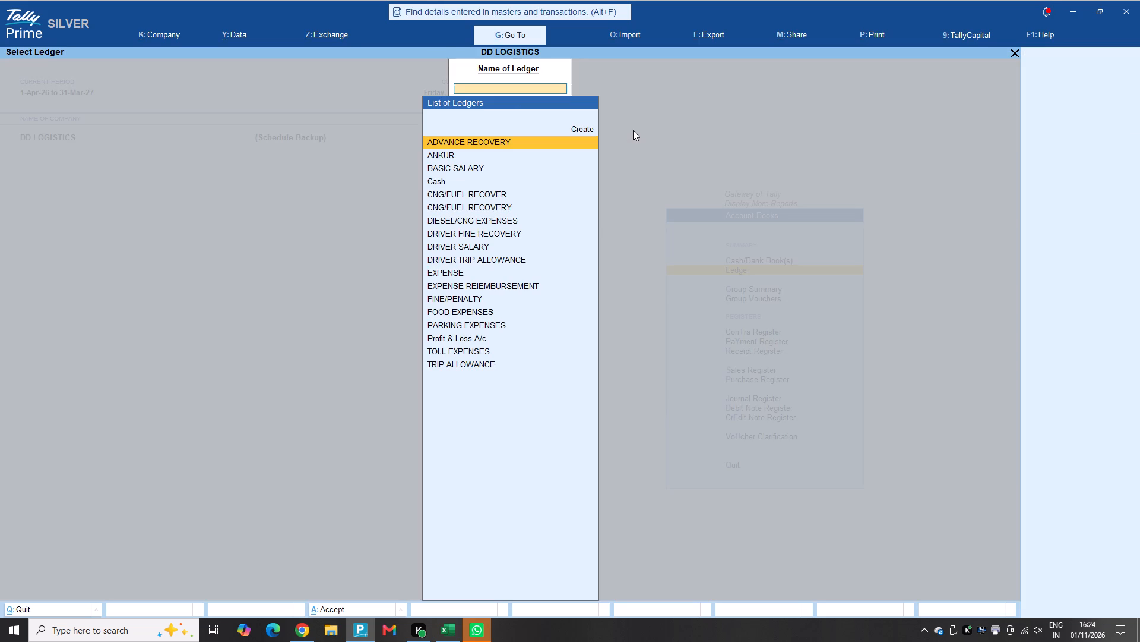
key("Down")
key("Down")
key("Return")
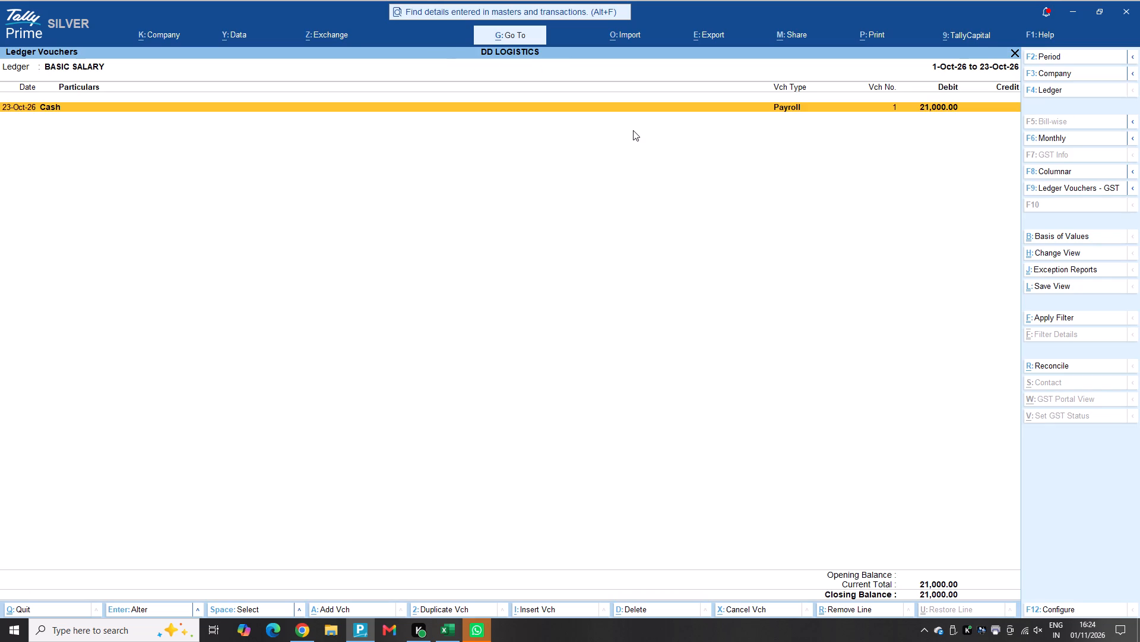
key("Return")
key("Escape")
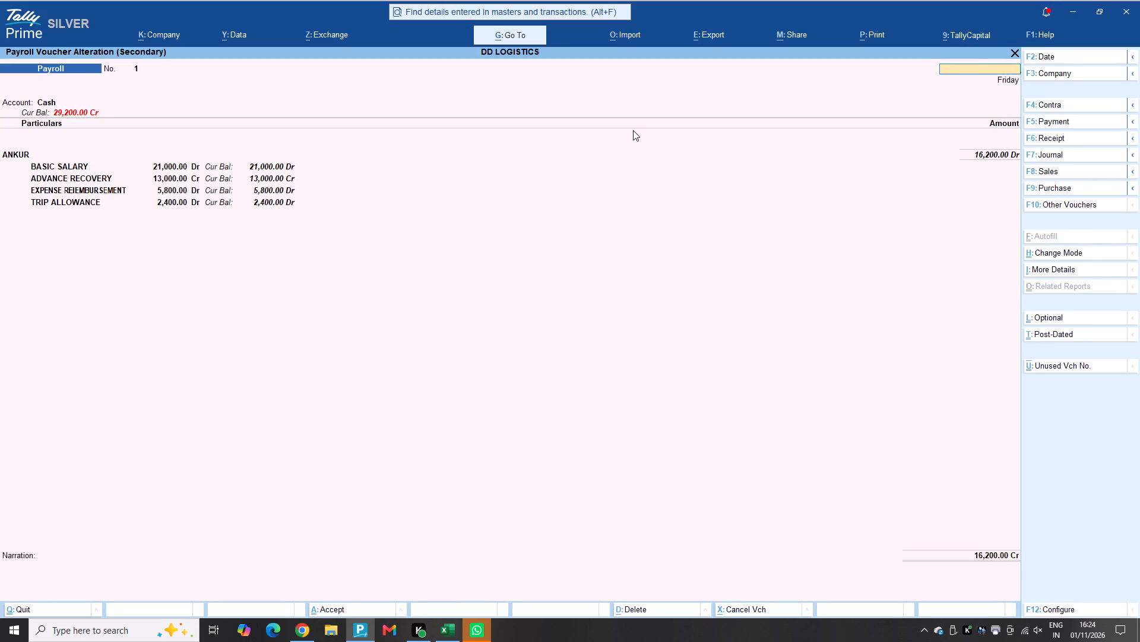
key("Escape")
key("Escape")
key("Escape")
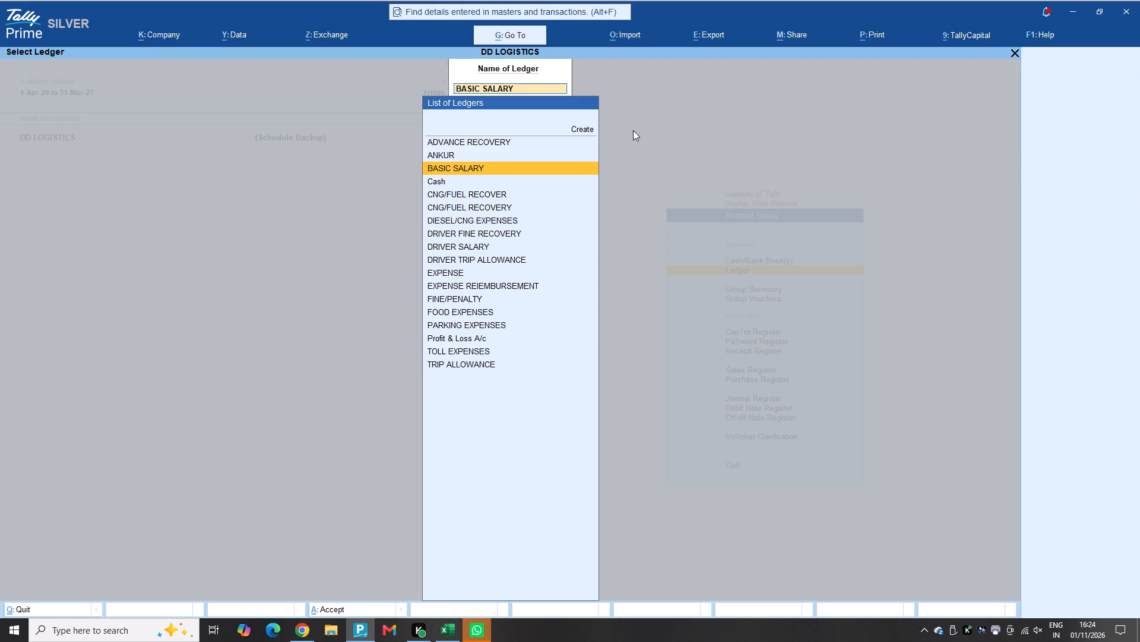
key("Escape")
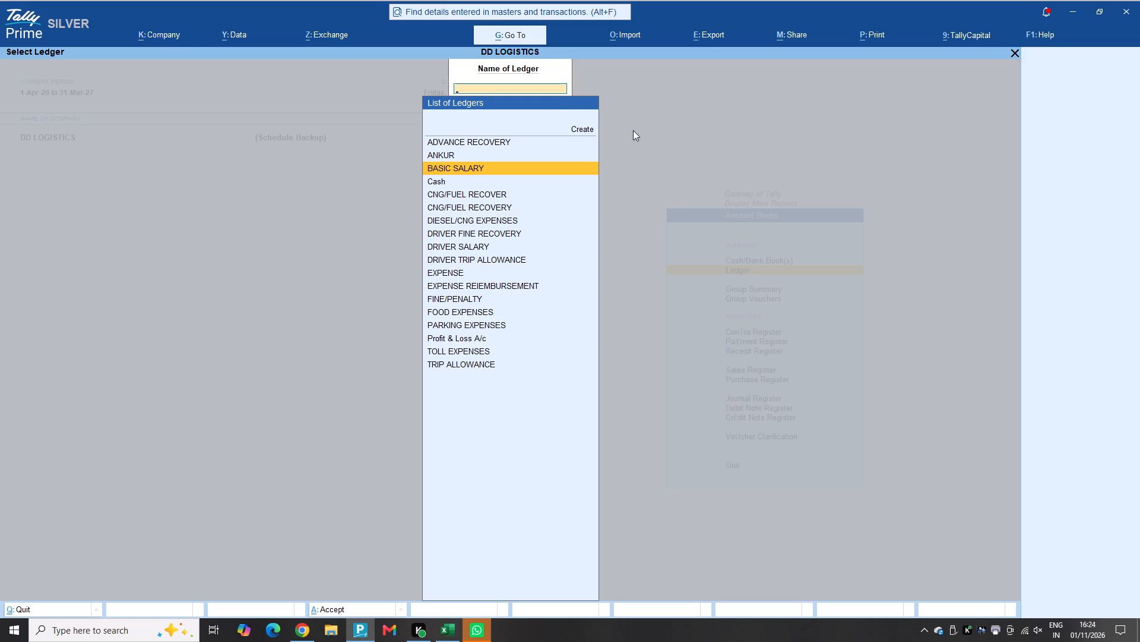
key("Escape")
key("Escape")
key("Escape")
key("Escape")
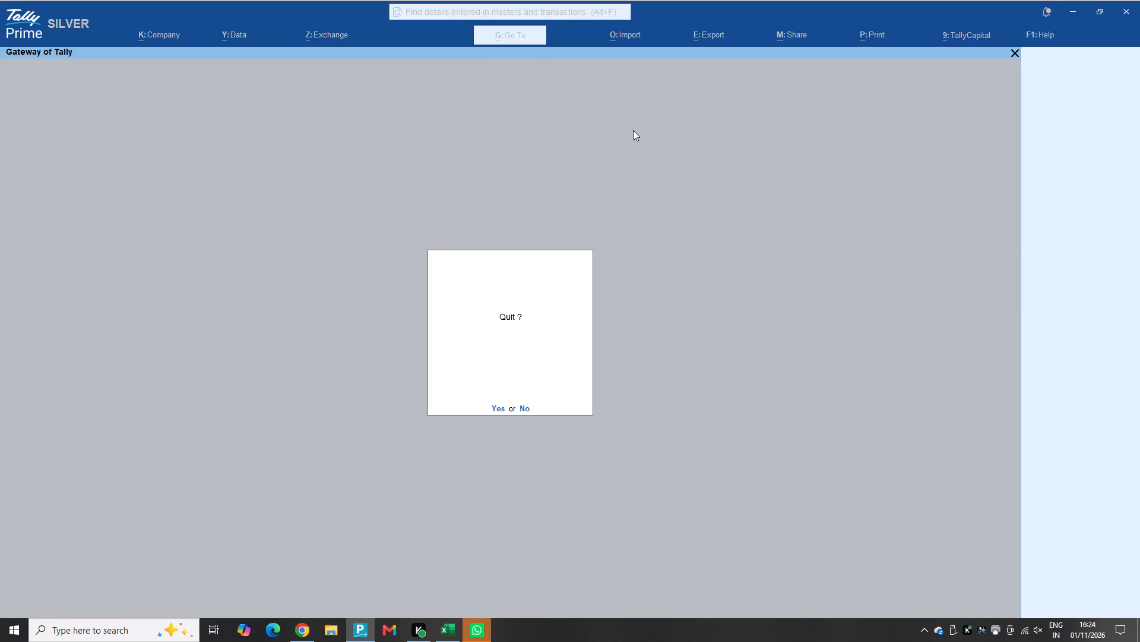
key("Escape")
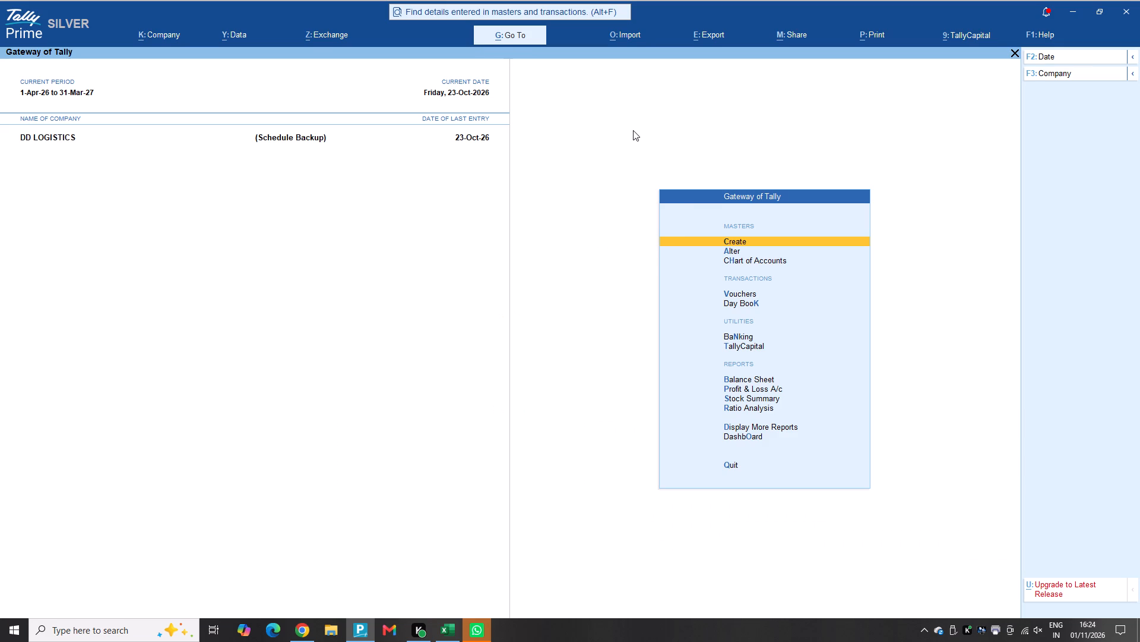
Search the report list for PAYS and open the Employee Pay Slip for ANKUR.
key("ctrl+g")
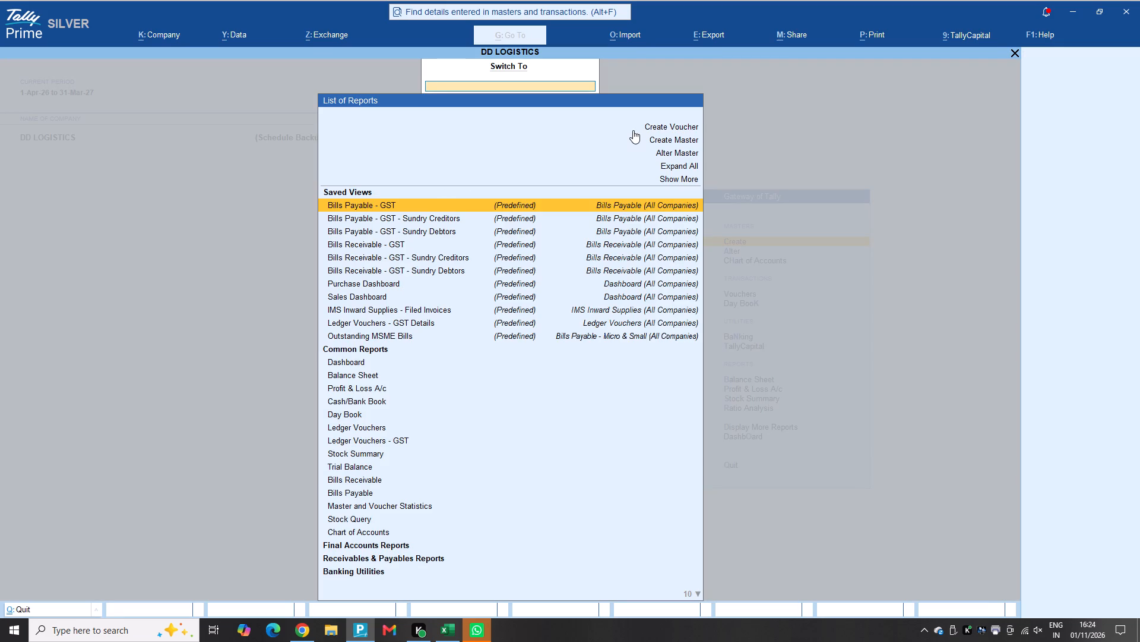
type("GE")
type("NER")
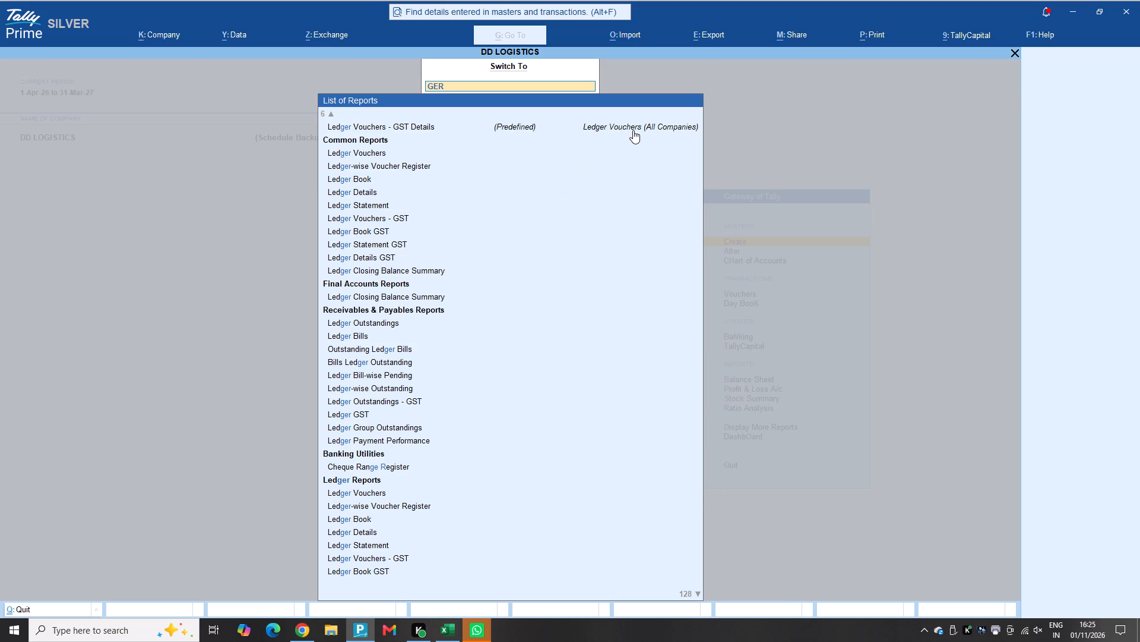
key("BackSpace")
key("BackSpace")
key("BackSpace")
key("BackSpace")
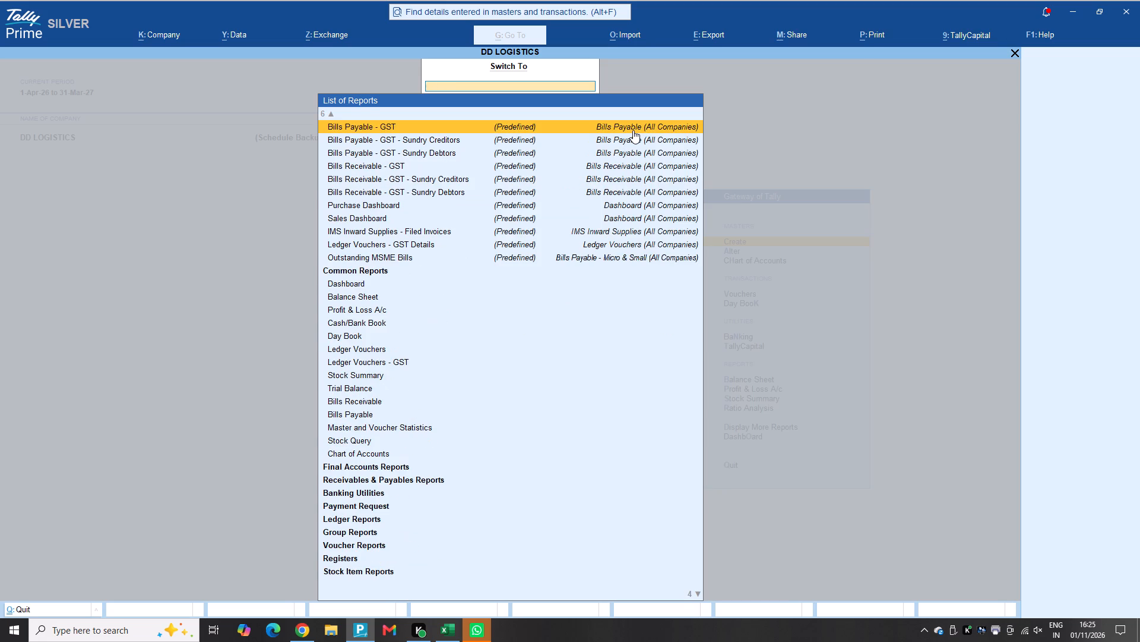
type("PAY")
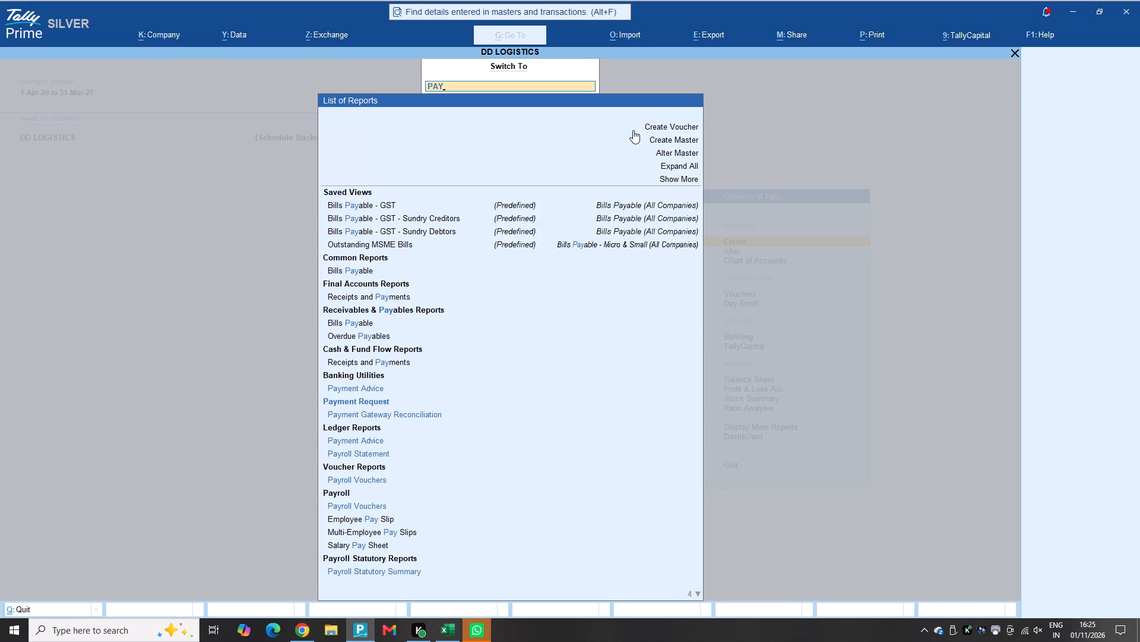
key("s")
key("Down")
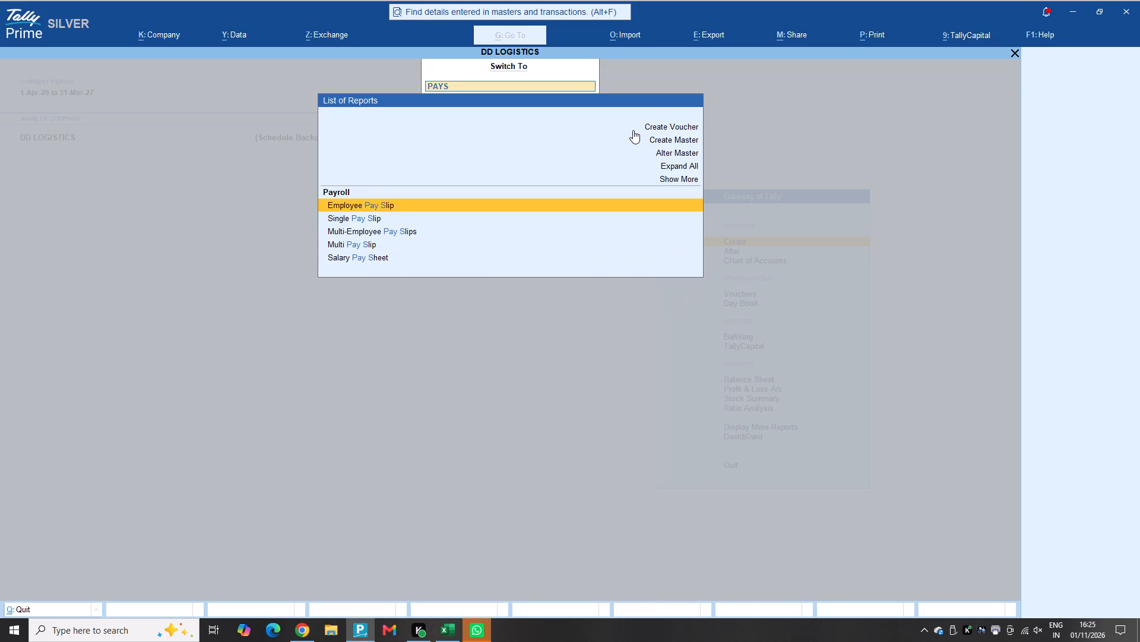
key("Down")
key("Up")
key("Return")
key("Return")
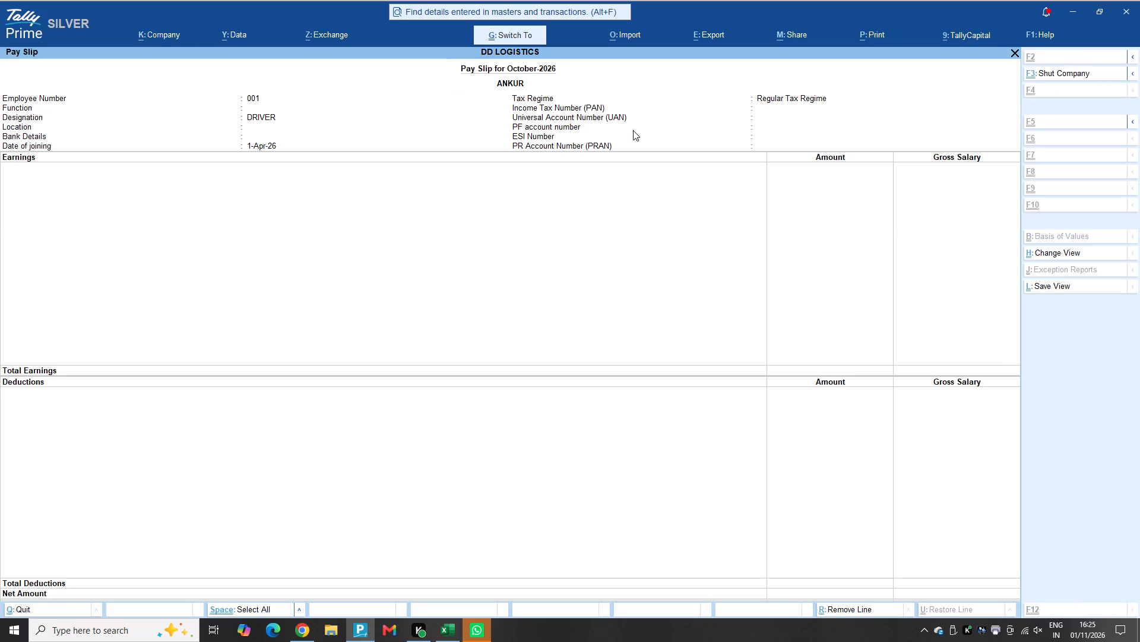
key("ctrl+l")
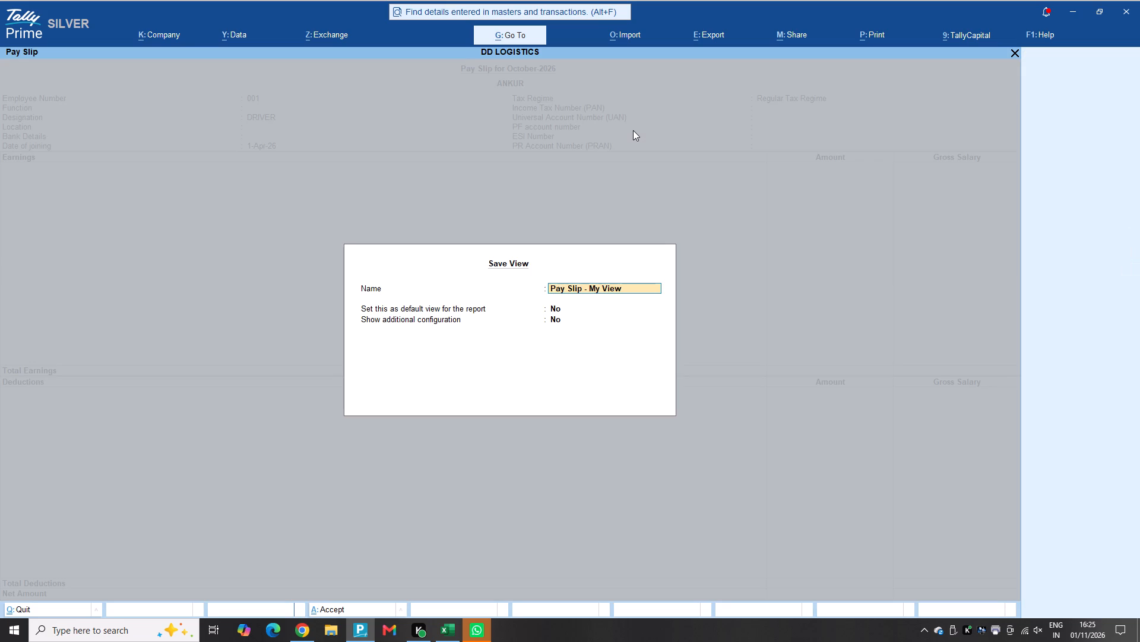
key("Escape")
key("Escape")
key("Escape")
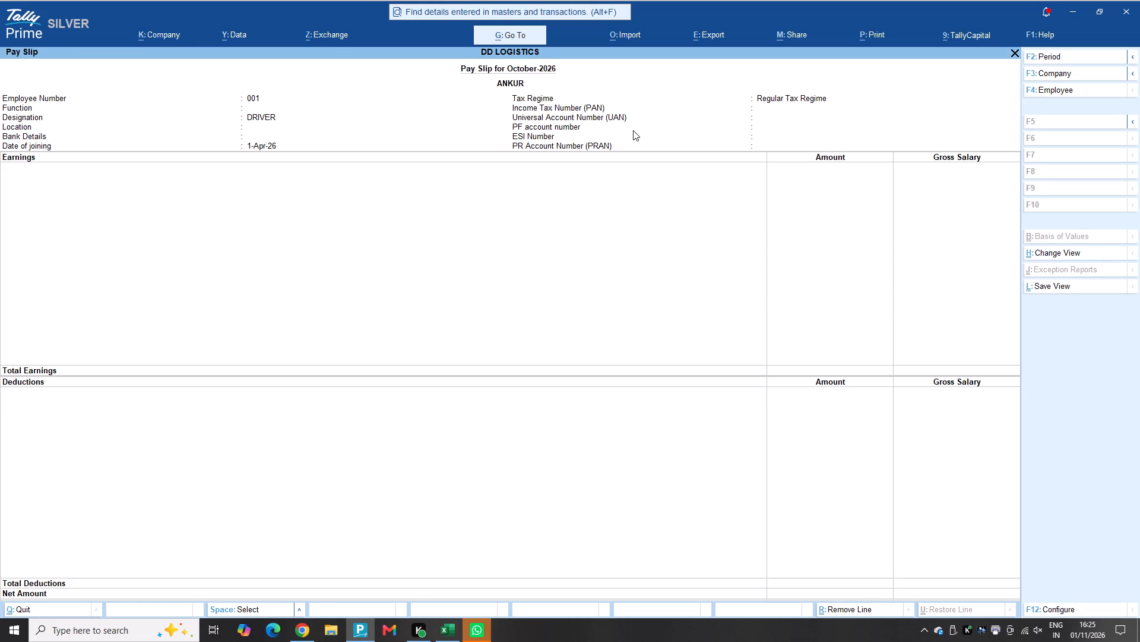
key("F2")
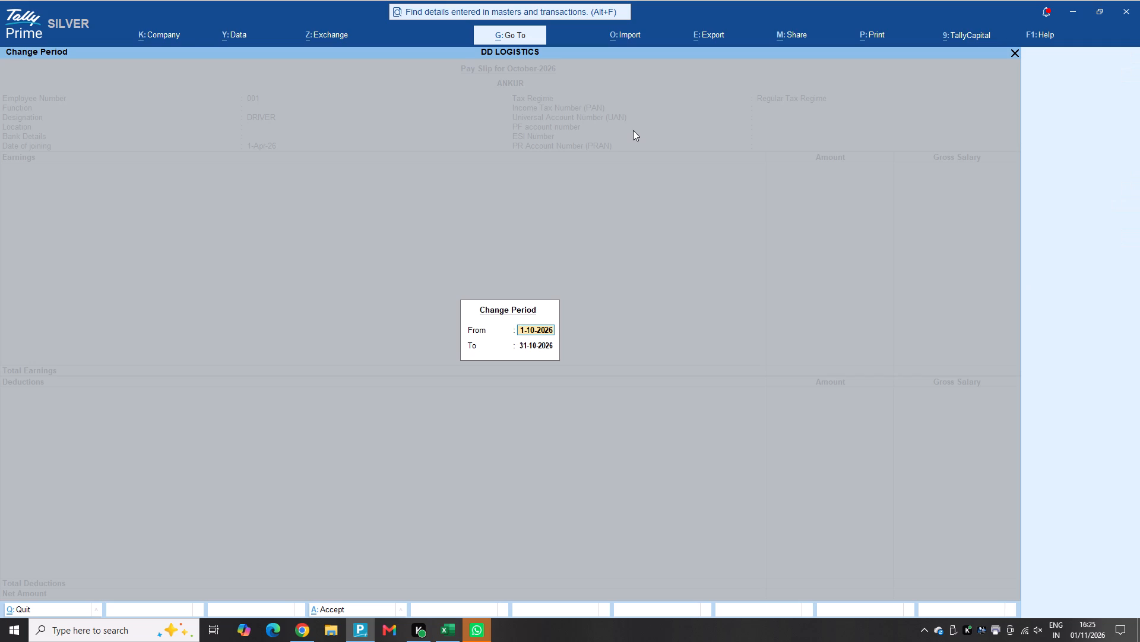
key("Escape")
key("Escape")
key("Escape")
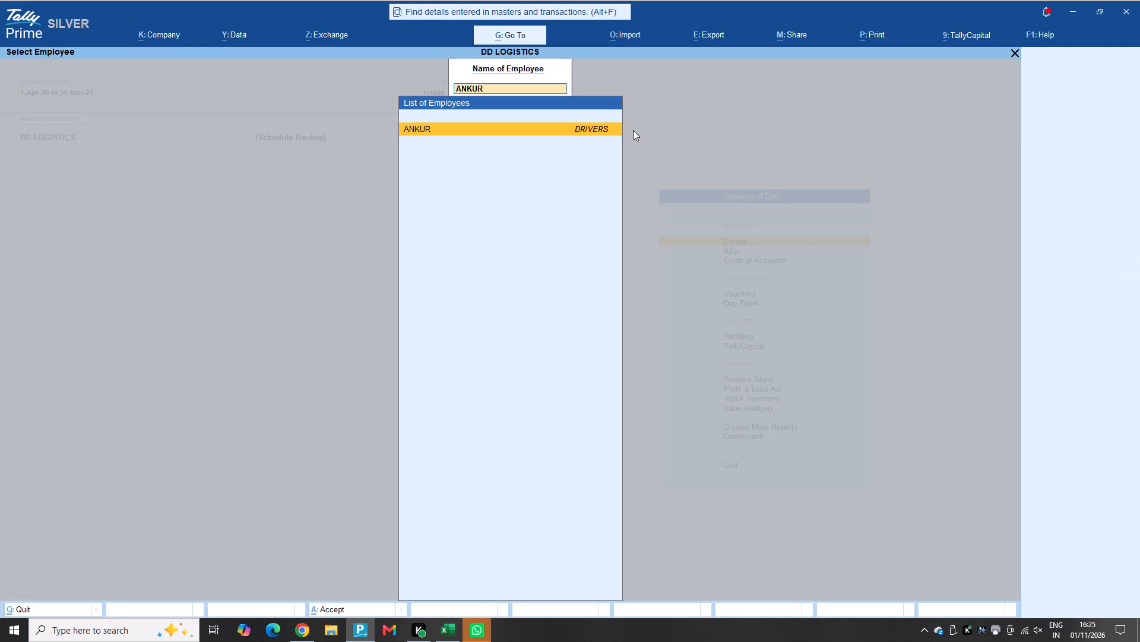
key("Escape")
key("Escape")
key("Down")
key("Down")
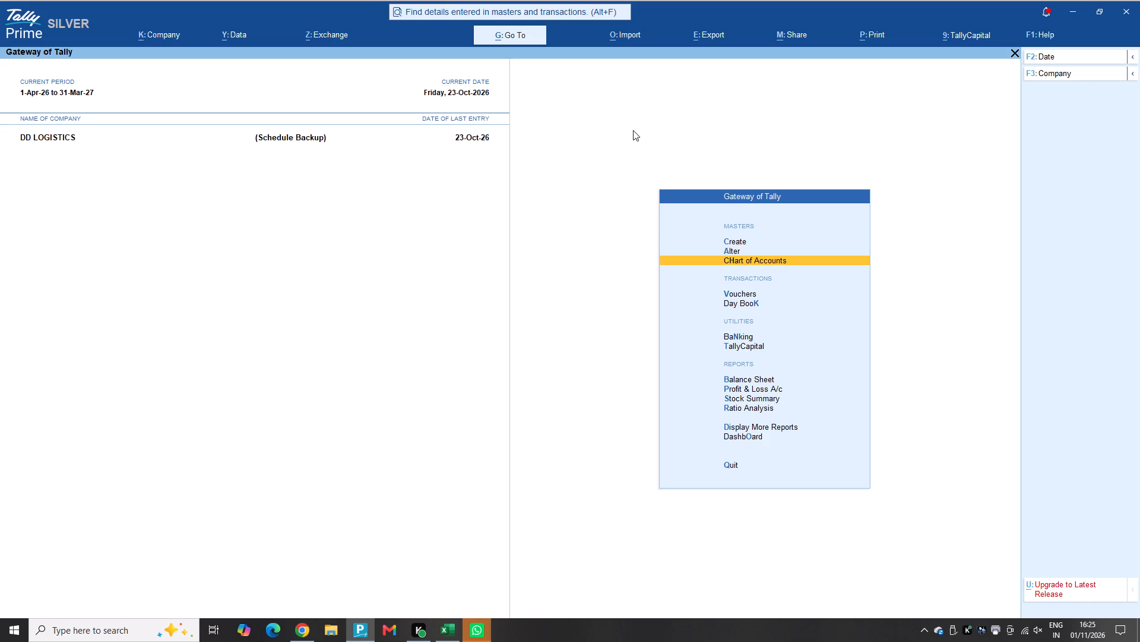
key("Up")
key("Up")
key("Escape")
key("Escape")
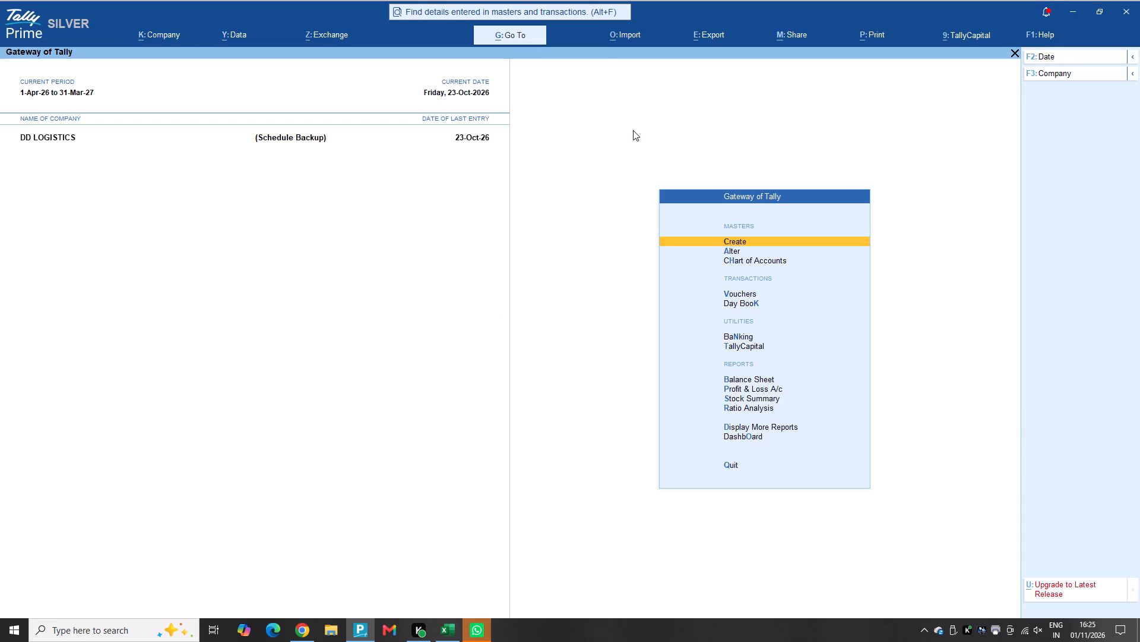
Open ANKUR's ledger from the Account Books and go through its October-2026 vouchers to the last entry.
type("DA")
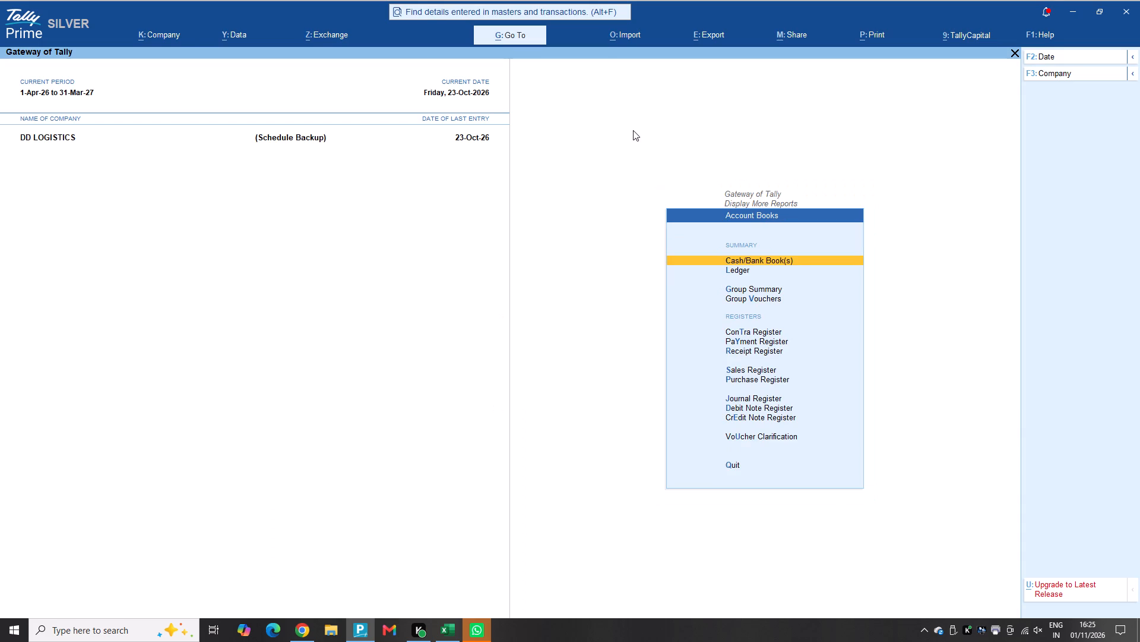
key("Down")
key("Return")
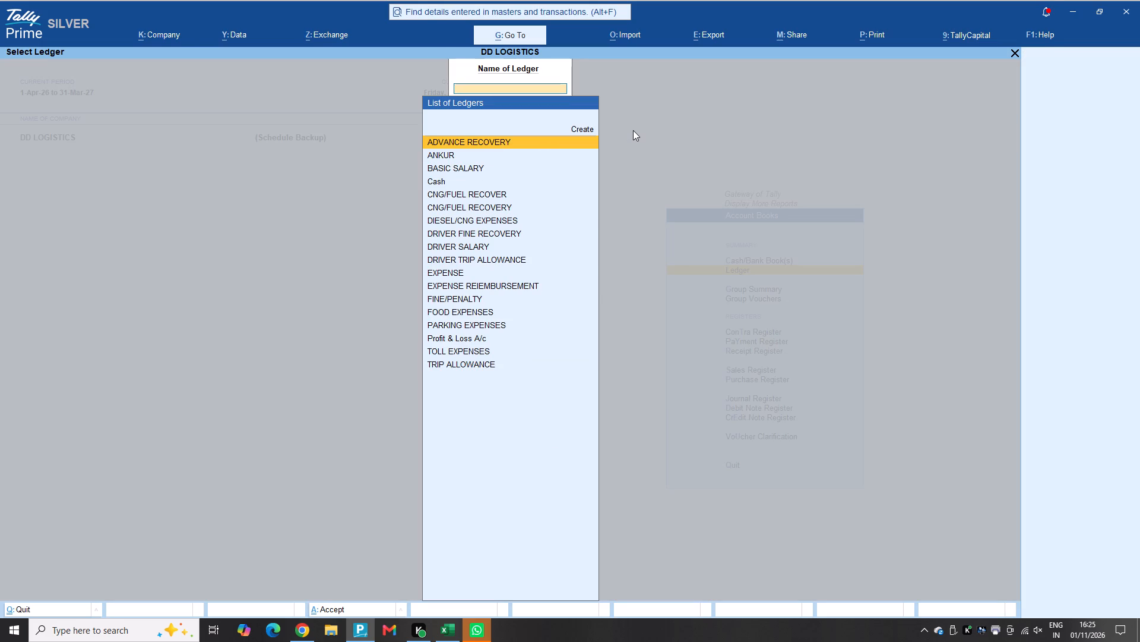
key("Down")
key("Return")
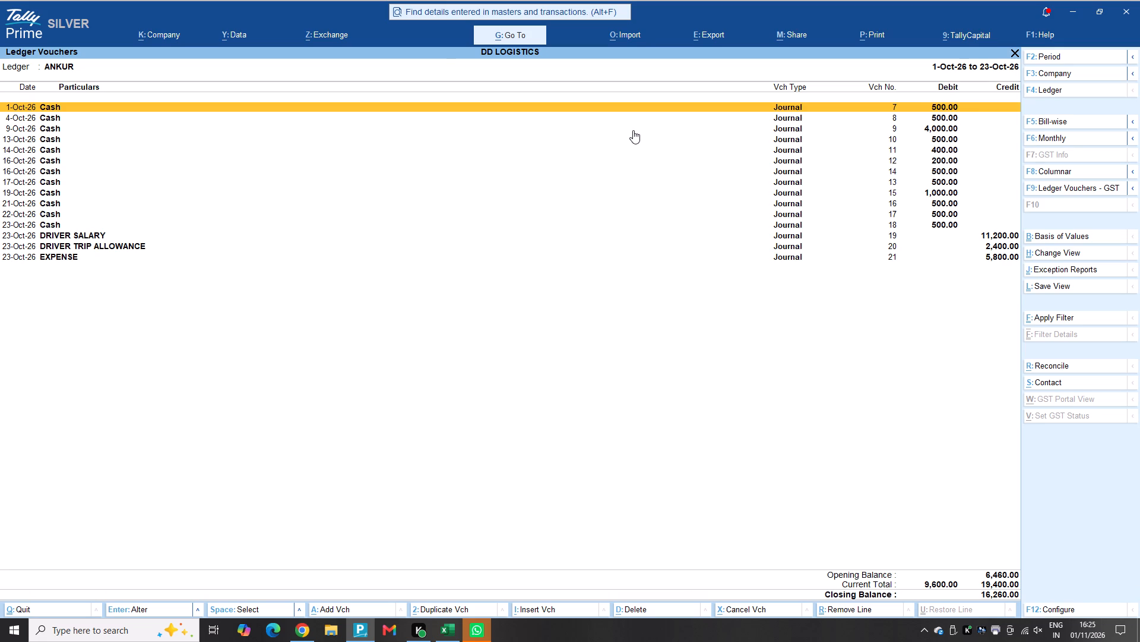
key("Down")
key("Down")
key("Down")
key("Down")
key("Down")
key("Down")
key("Down")
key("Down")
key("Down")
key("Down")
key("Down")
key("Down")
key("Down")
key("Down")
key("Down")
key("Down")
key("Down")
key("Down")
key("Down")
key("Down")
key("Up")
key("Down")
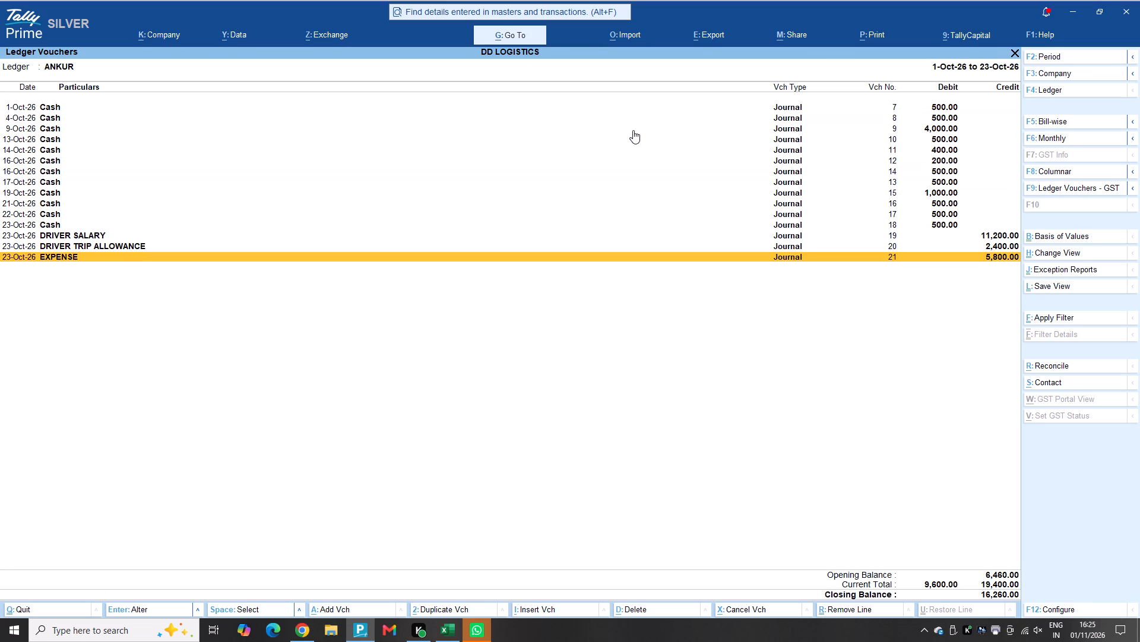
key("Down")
Add a journal voucher from ANKUR's ledger debiting Cash 16,200 and crediting ANKUR 16,200 On Account, with no narration.
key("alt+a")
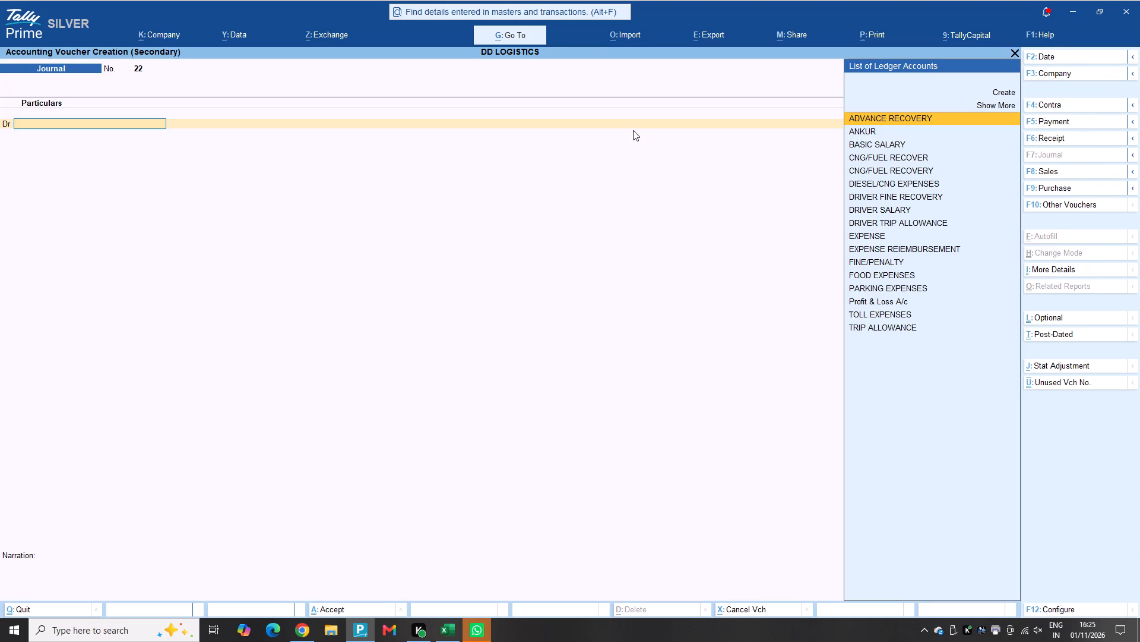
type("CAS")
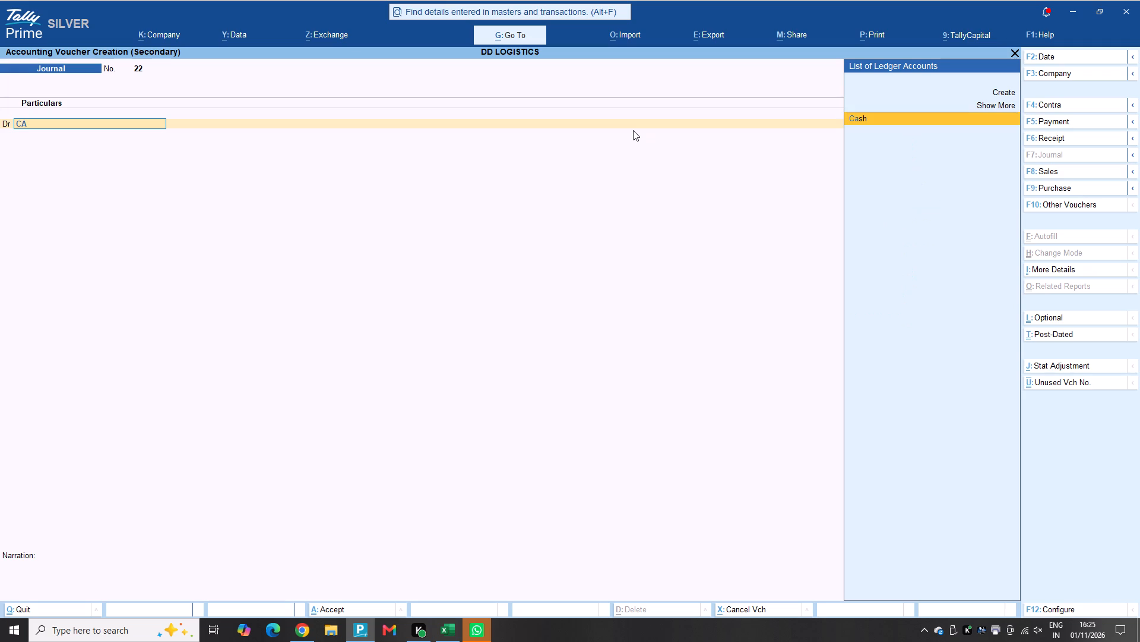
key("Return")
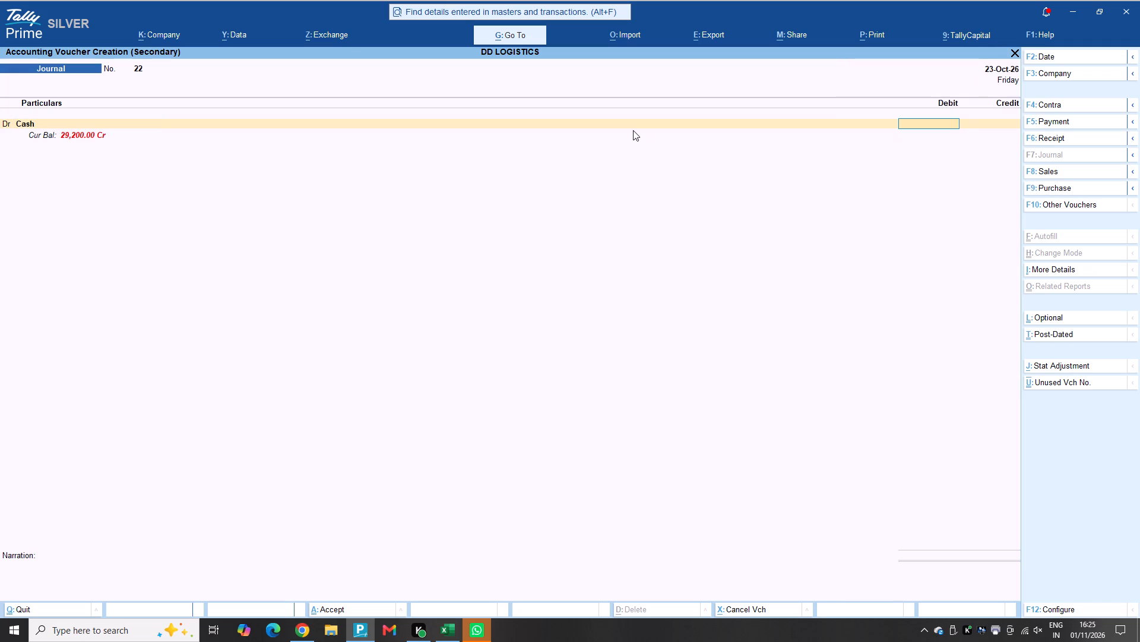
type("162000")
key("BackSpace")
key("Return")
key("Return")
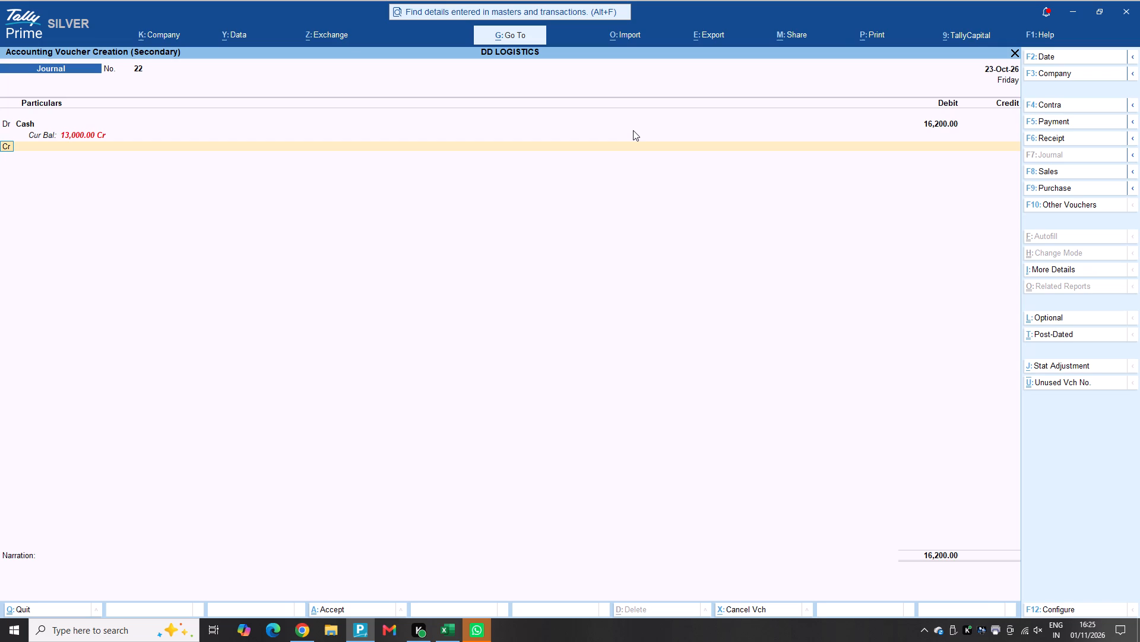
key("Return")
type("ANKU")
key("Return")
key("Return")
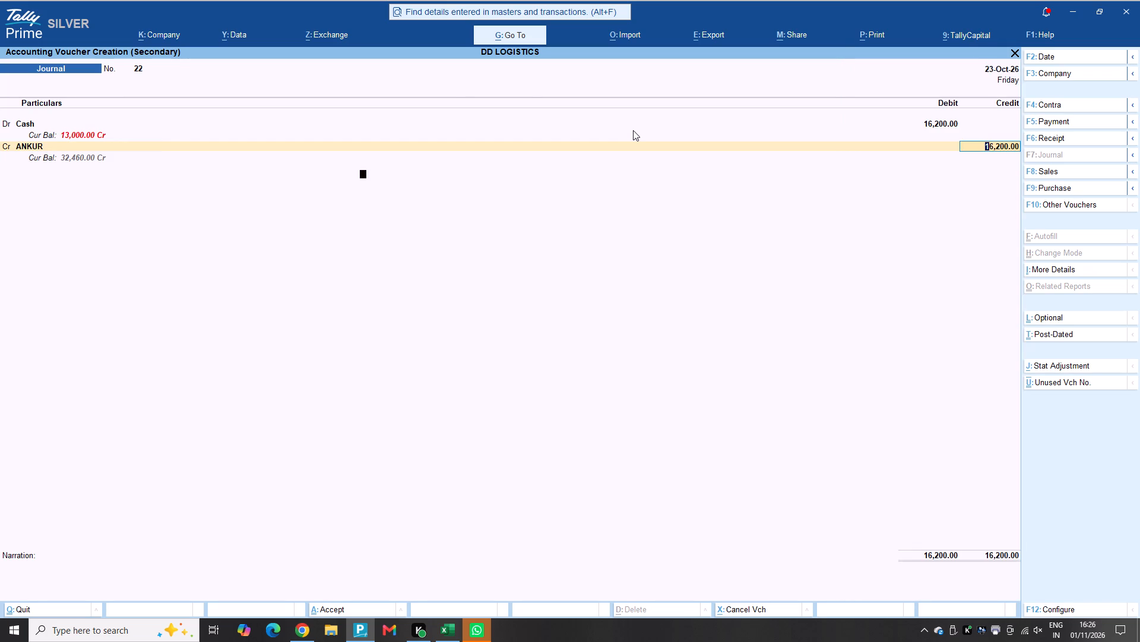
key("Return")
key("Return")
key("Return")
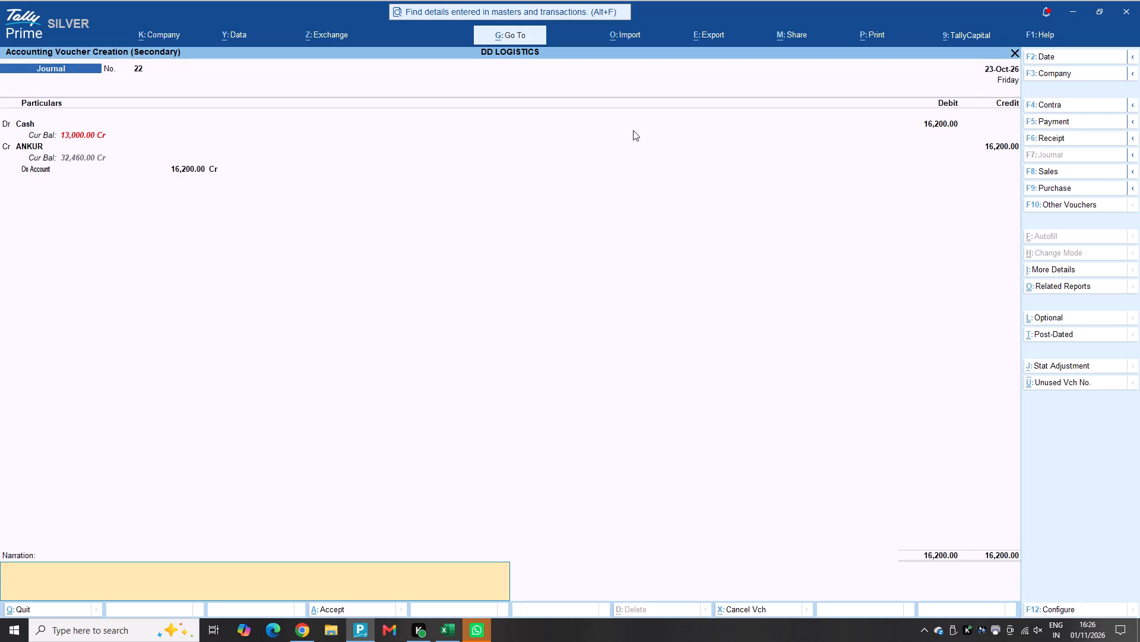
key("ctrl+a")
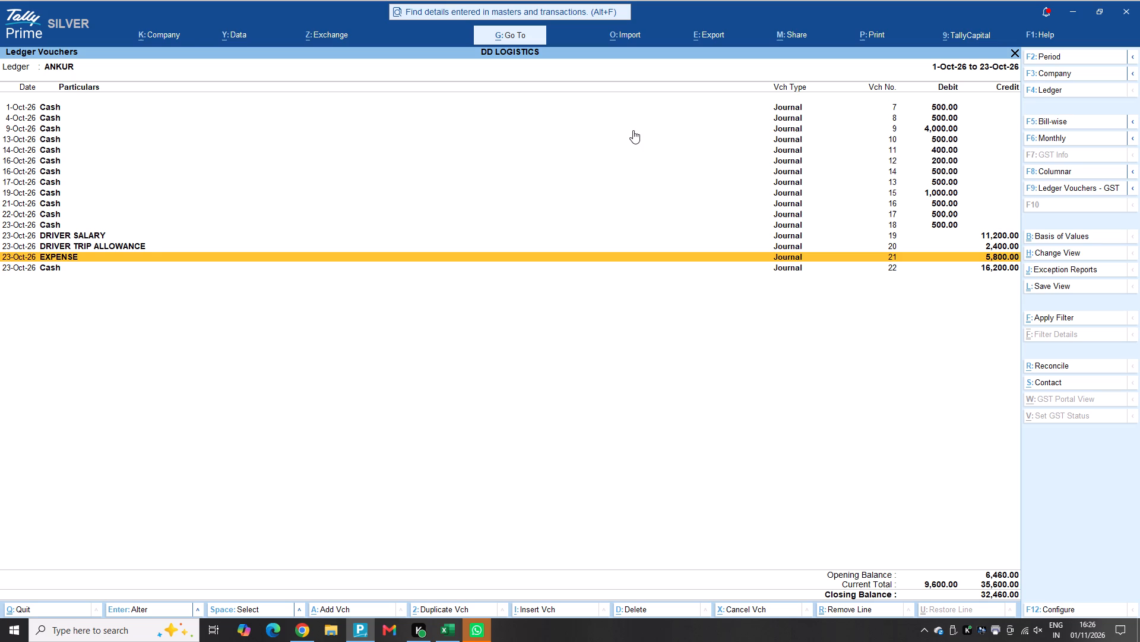
Check the latest entries in ANKUR's Ledger Vouchers, including the new Cash journal, and return to the Gateway of Tally.
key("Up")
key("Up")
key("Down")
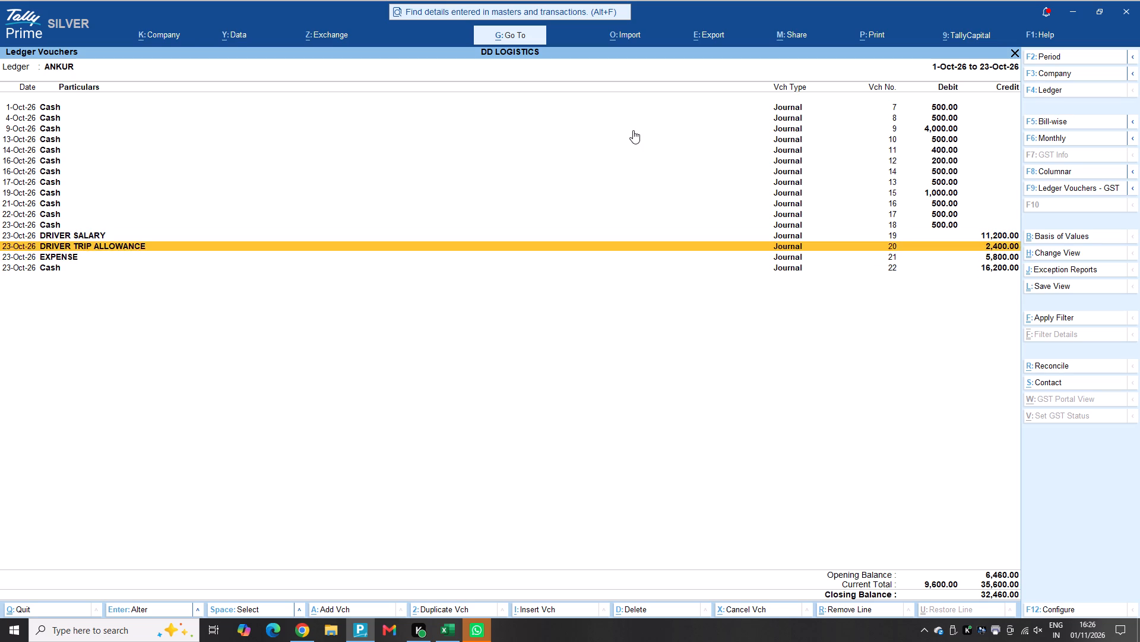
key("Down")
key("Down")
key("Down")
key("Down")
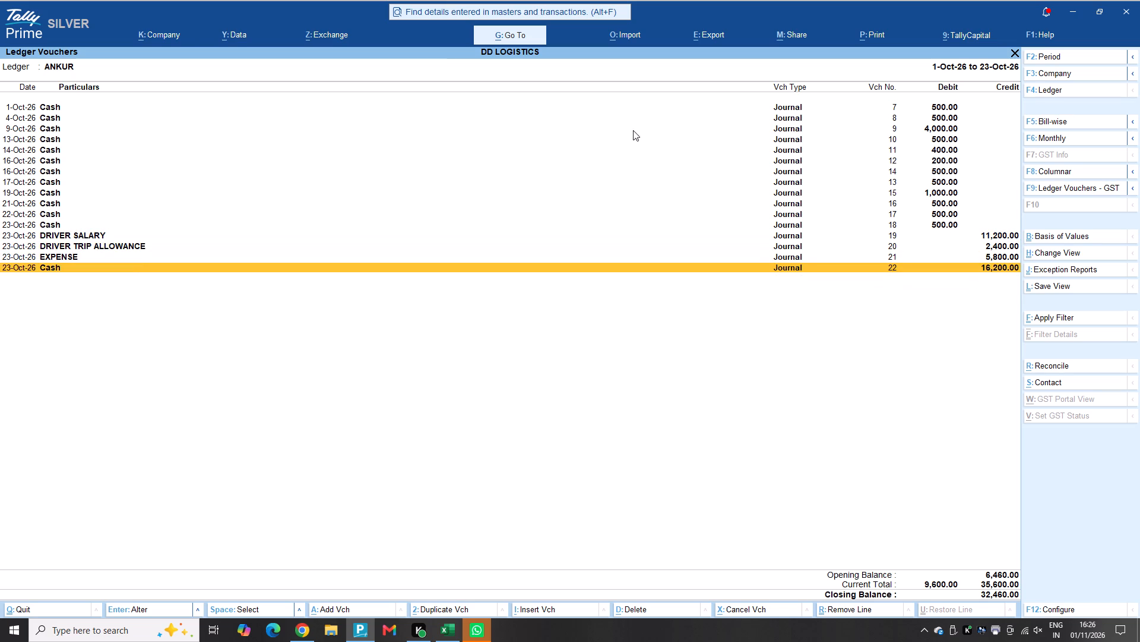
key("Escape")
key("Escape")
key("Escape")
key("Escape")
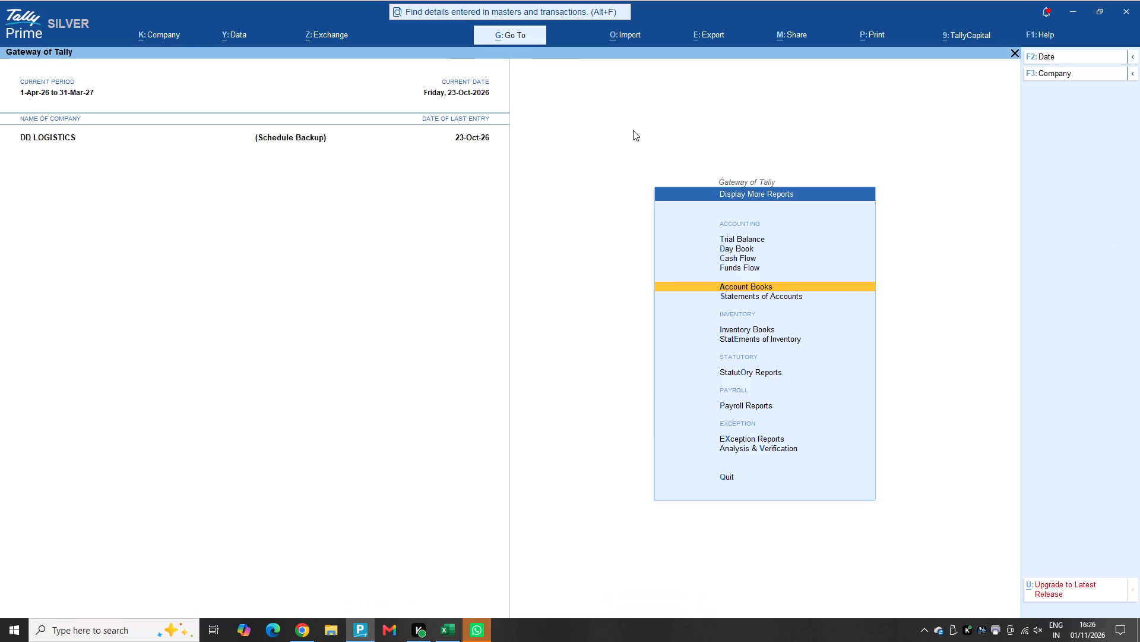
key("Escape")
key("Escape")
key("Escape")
View ANKUR's October-2026 Pay Slip from the Payroll Reports, and return to the employee selection.
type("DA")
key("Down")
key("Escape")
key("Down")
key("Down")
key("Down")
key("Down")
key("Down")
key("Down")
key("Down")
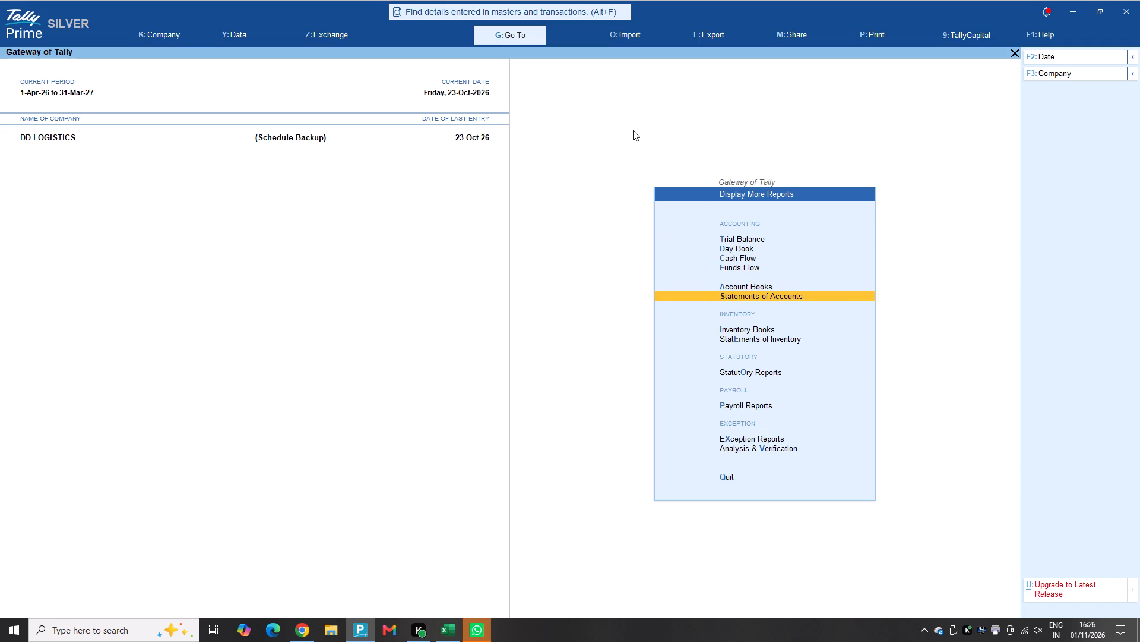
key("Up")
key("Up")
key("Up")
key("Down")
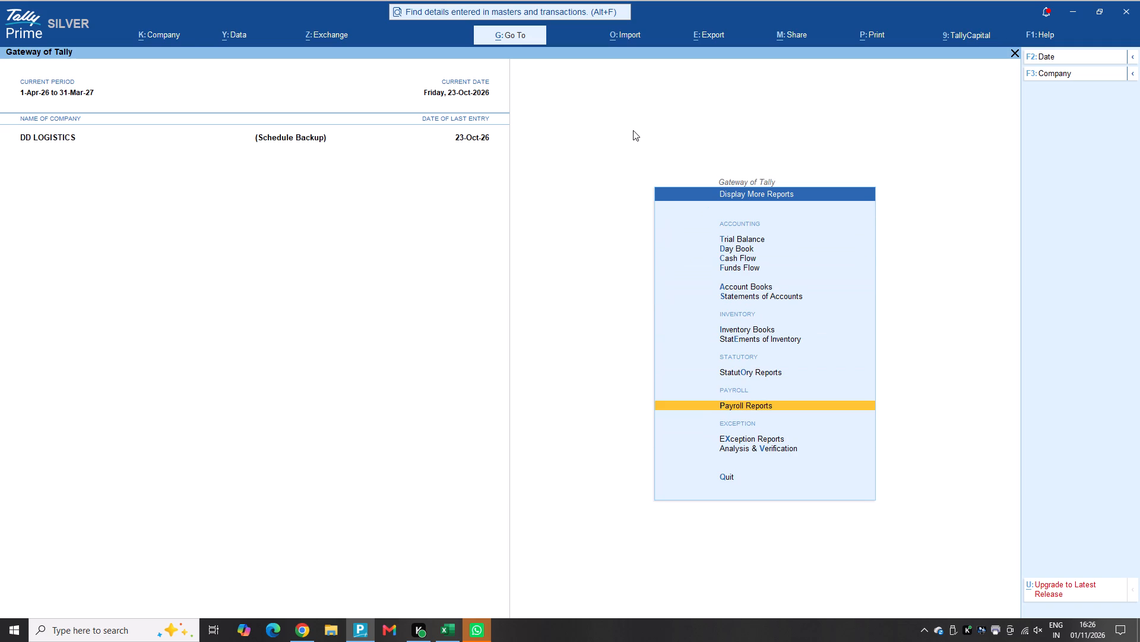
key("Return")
key("Return")
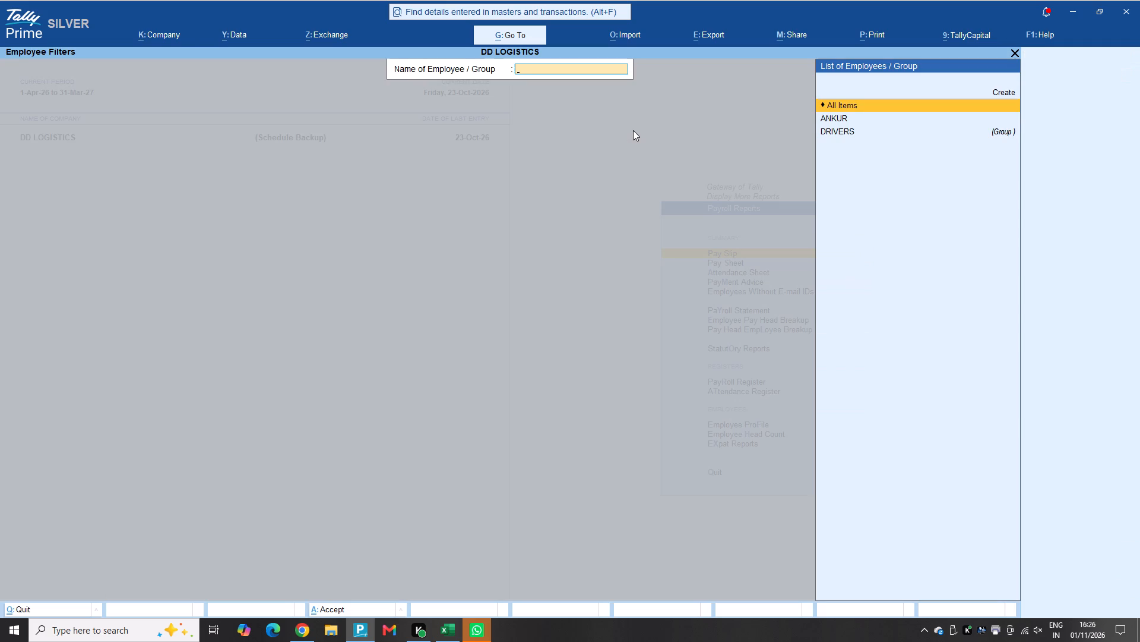
key("Down")
key("Down")
key("Up")
key("Return")
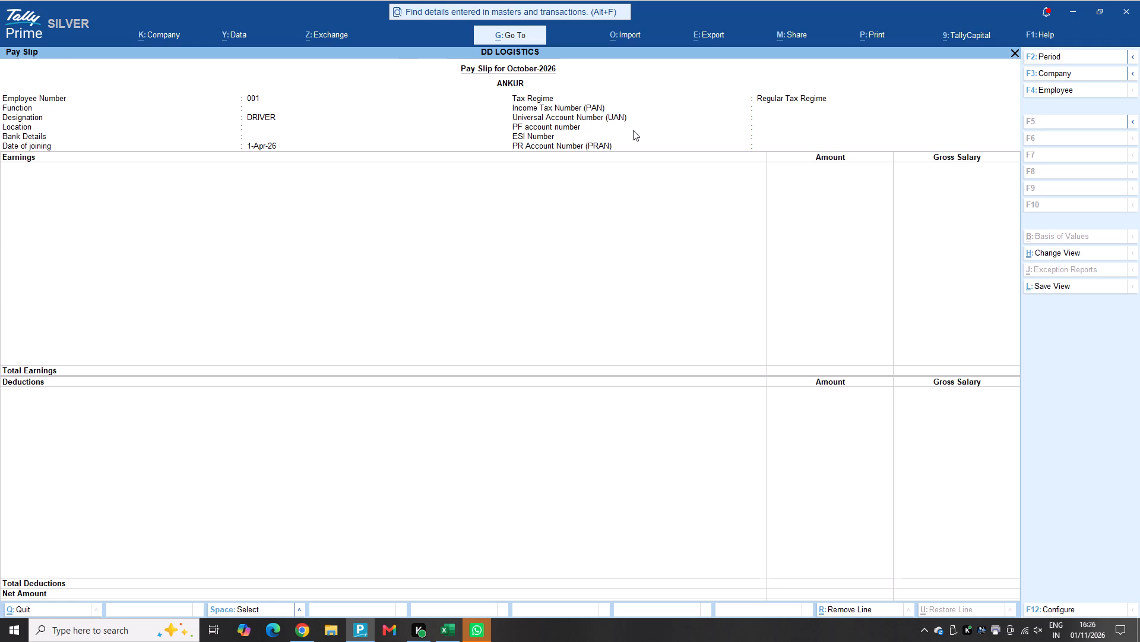
key("Escape")
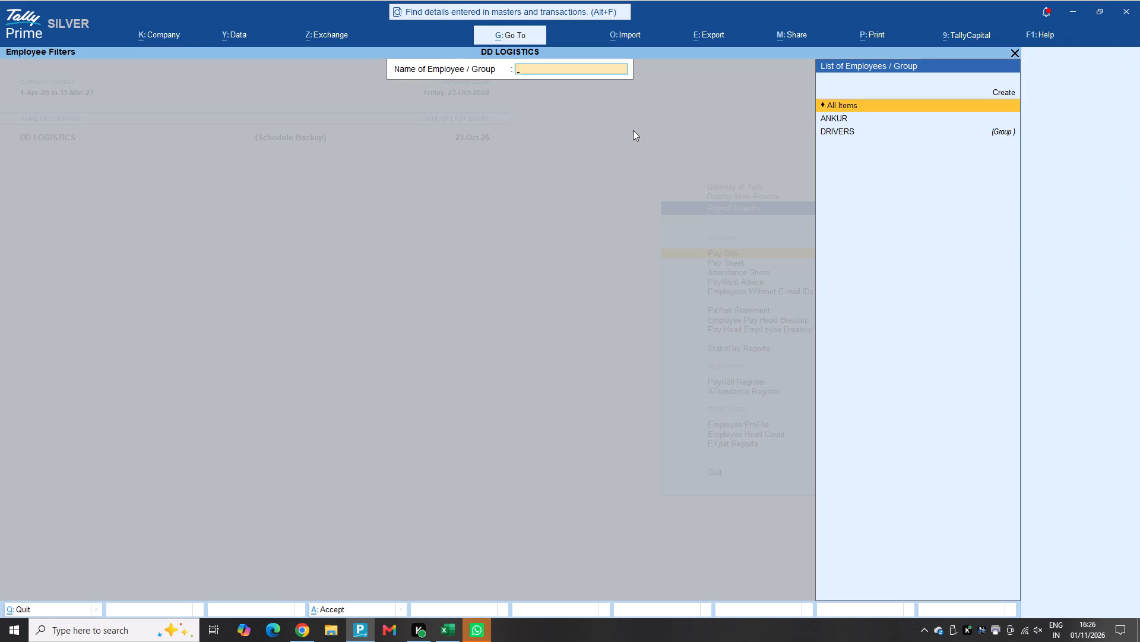
View the Multi Pay Slip for the DRIVERS group, drill down to ANKUR's pay slip, and return to the Gateway of Tally.
key("Down")
key("Down")
key("Return")
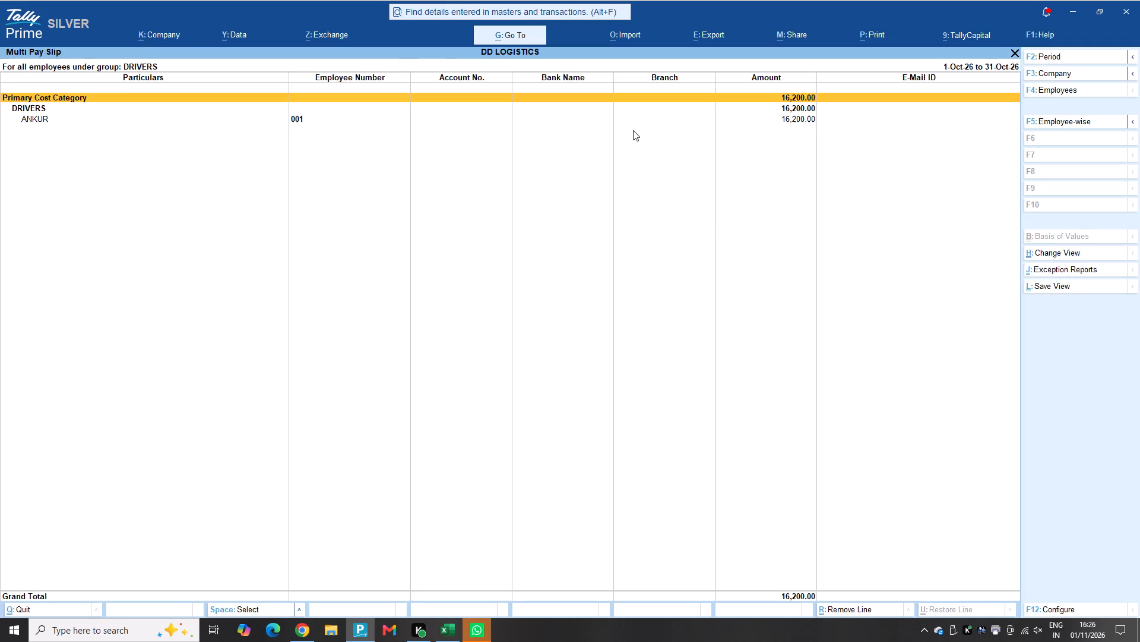
key("Down")
key("Down")
key("Return")
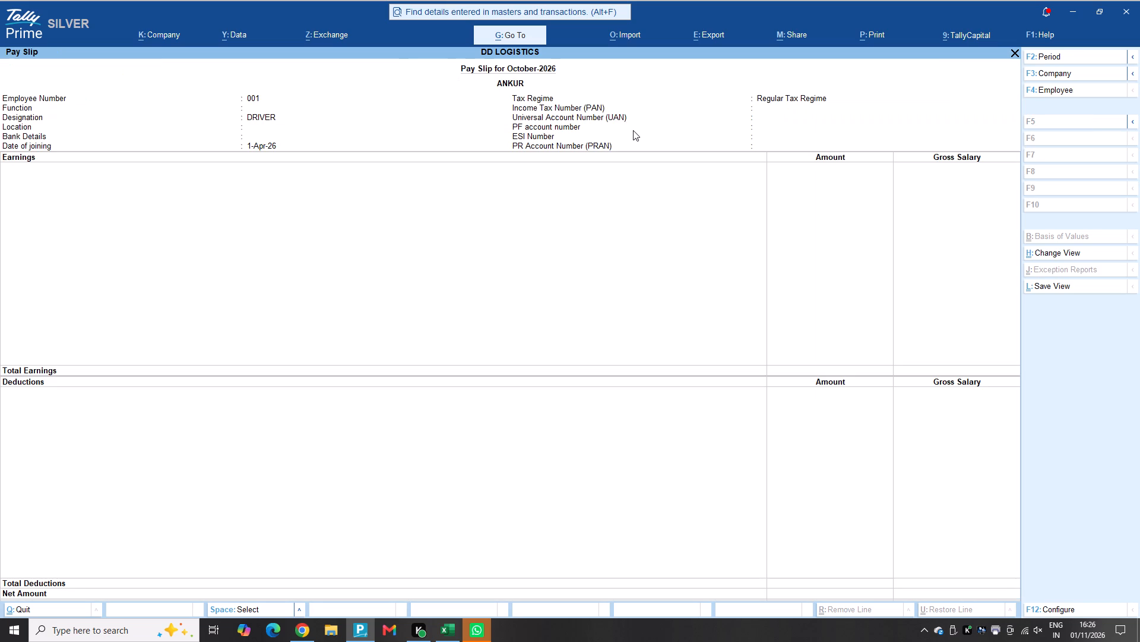
key("Escape")
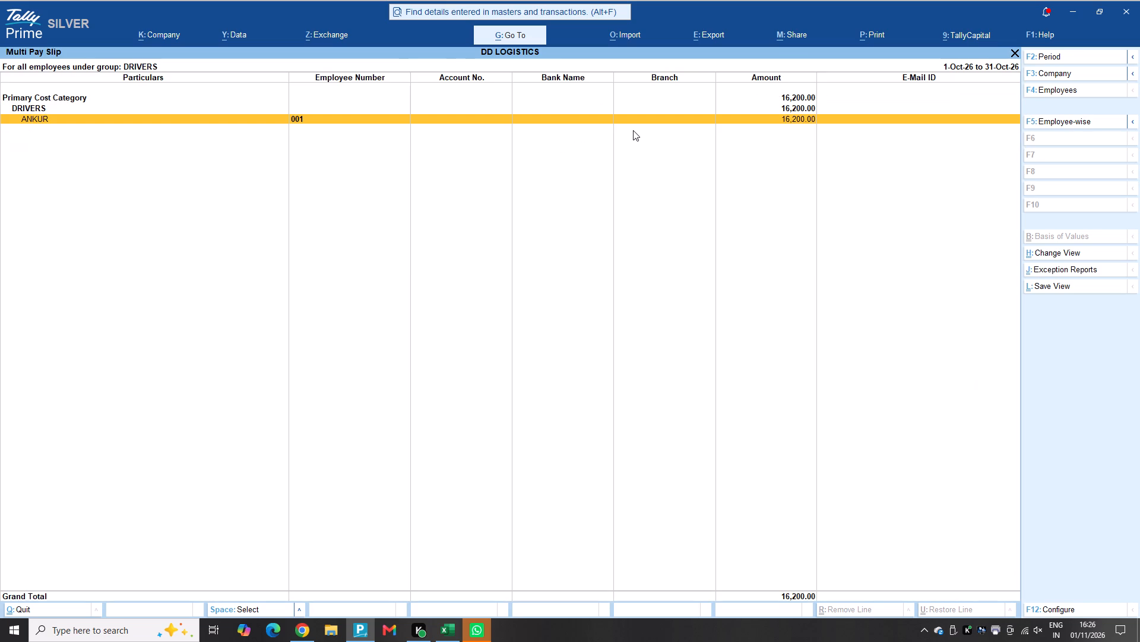
key("Return")
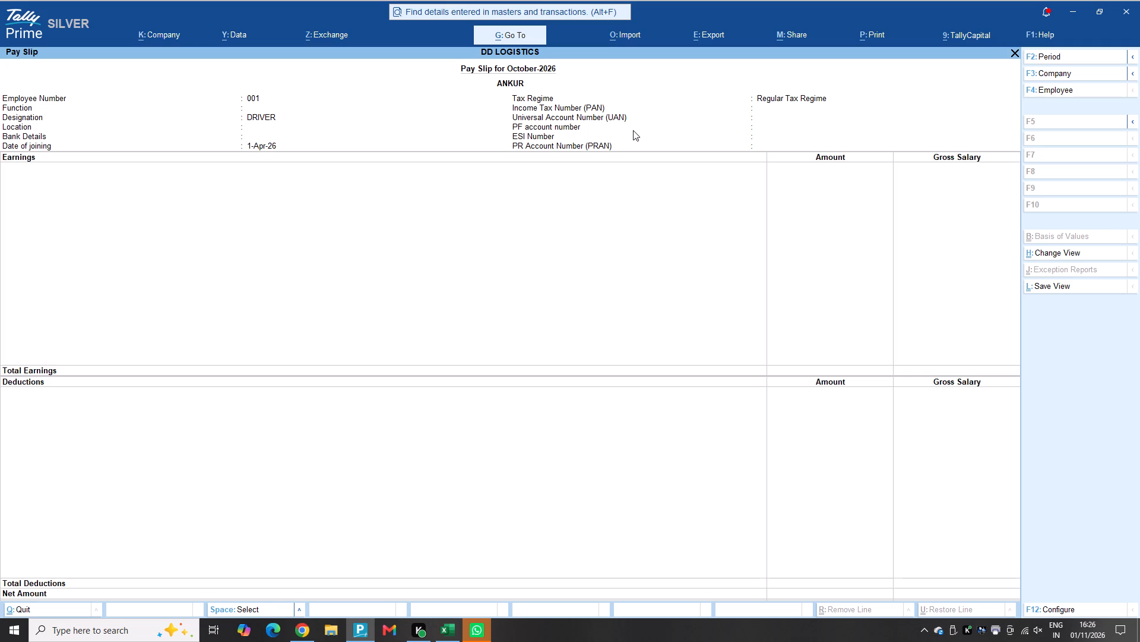
key("space")
key("space")
key("space")
key("Escape")
key("Escape")
key("Escape")
key("Escape")
key("Escape")
key("Escape")
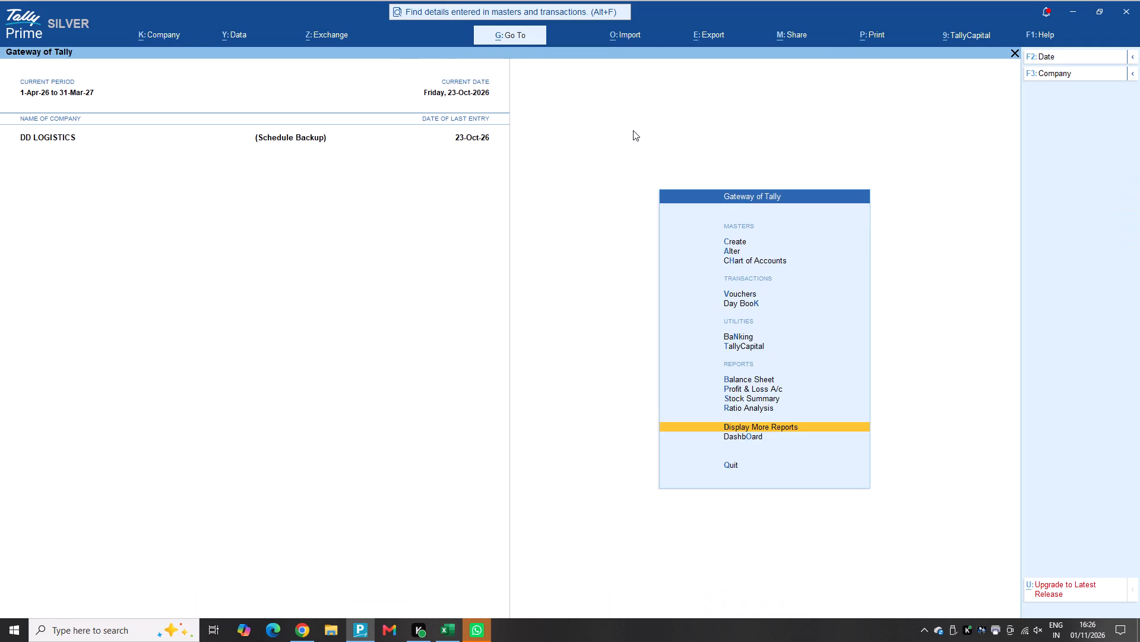
key("Escape")
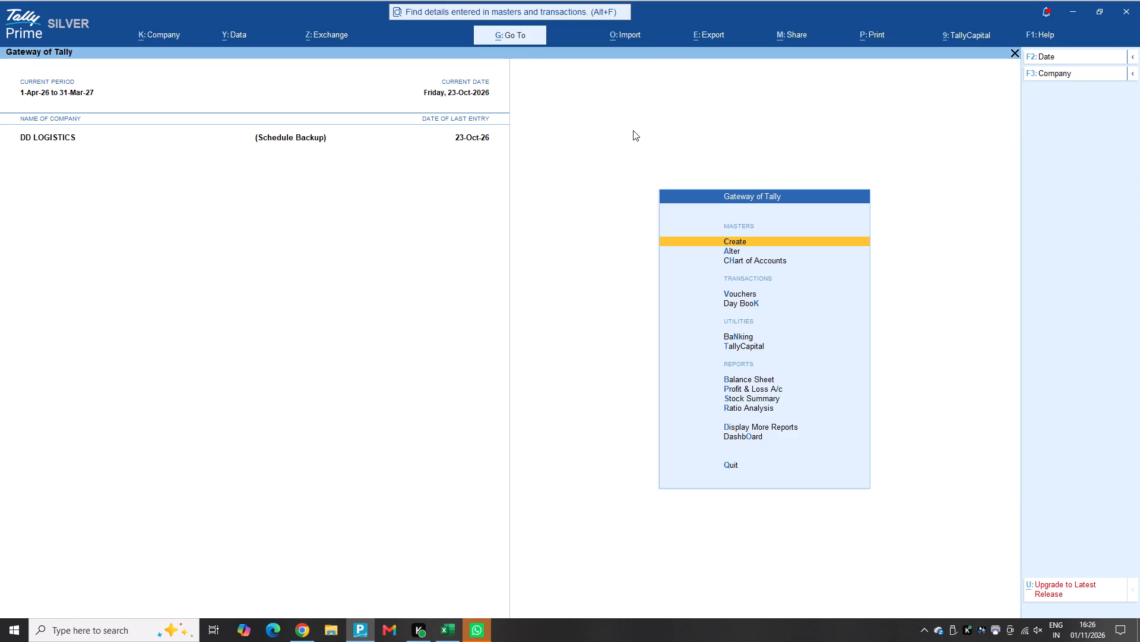
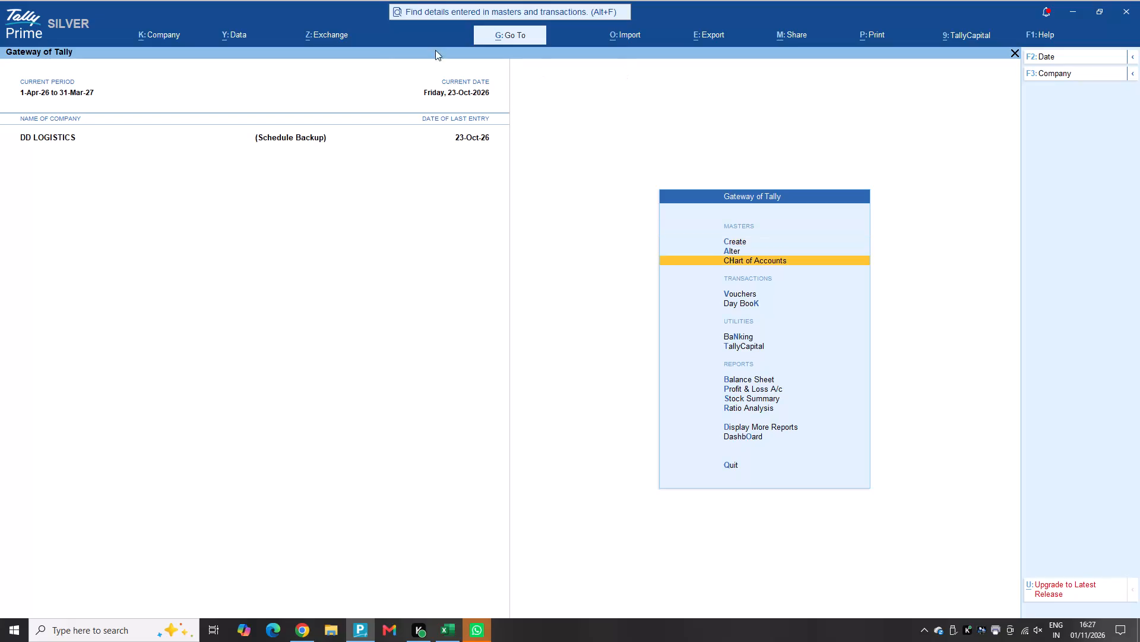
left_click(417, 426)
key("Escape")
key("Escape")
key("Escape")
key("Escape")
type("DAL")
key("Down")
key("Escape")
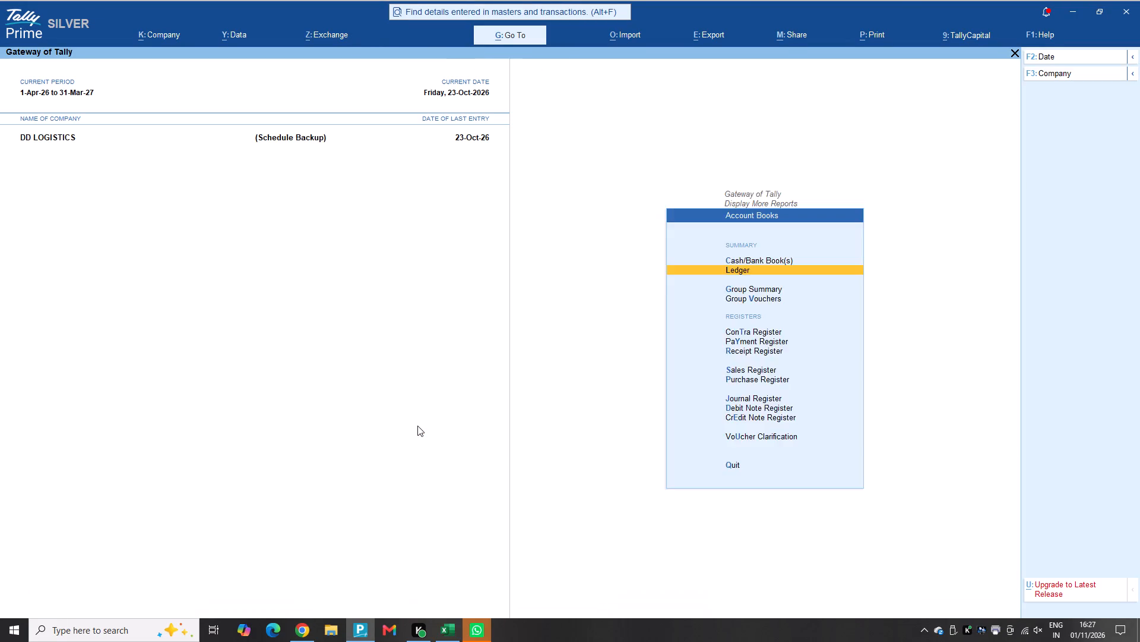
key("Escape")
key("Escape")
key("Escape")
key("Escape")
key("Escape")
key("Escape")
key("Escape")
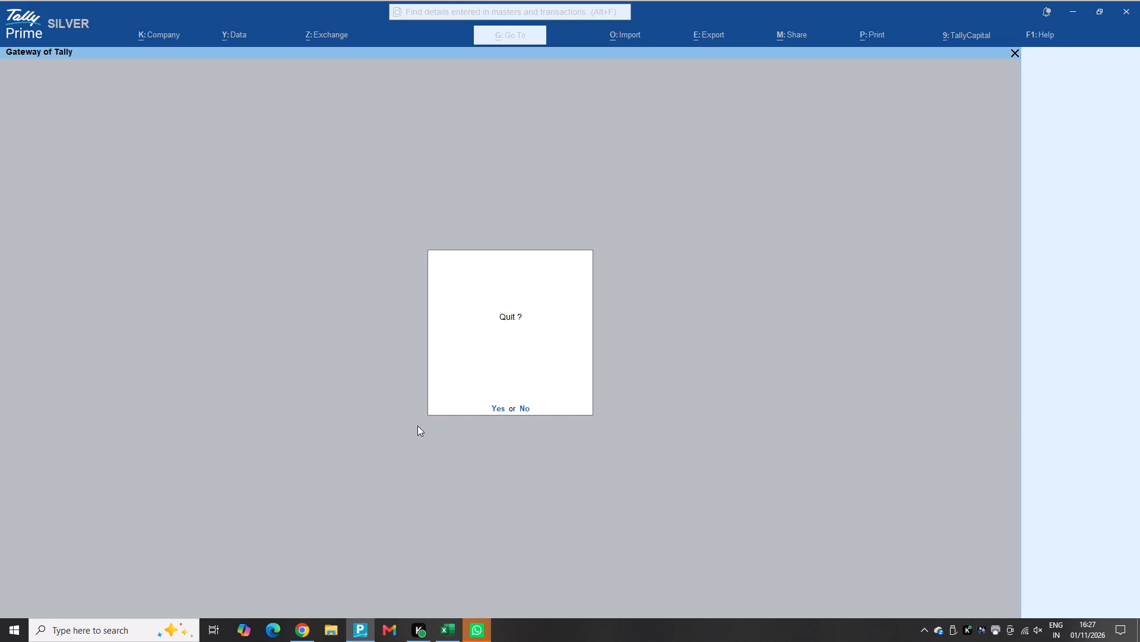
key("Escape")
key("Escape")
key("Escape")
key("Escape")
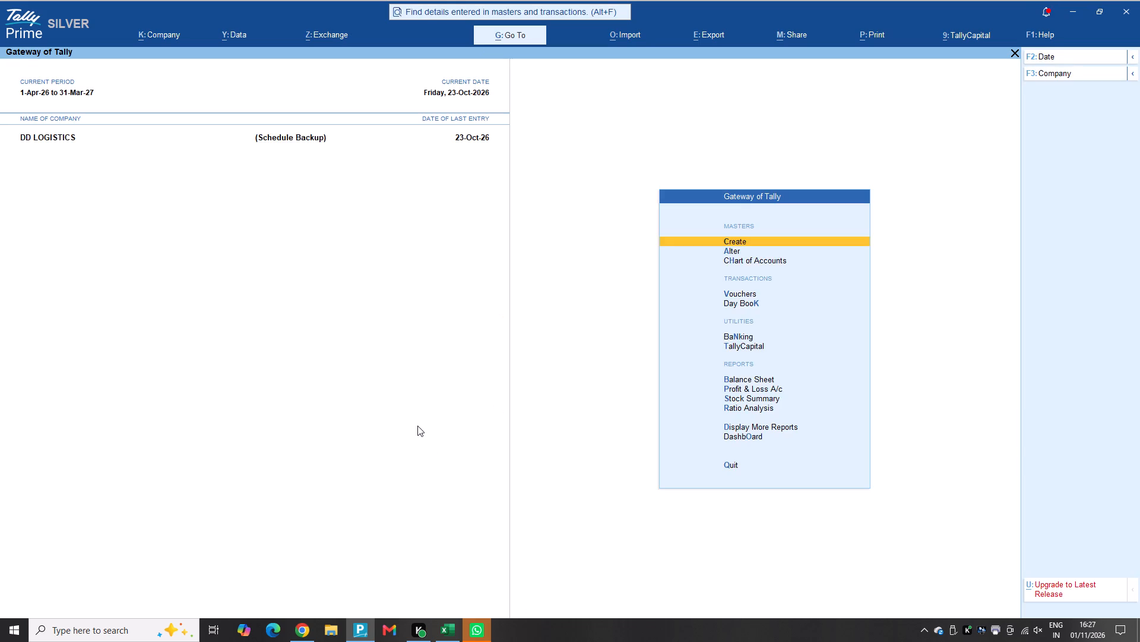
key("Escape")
Open the Ledger Vouchers report for ANKUR from the Account Books.
type("DA")
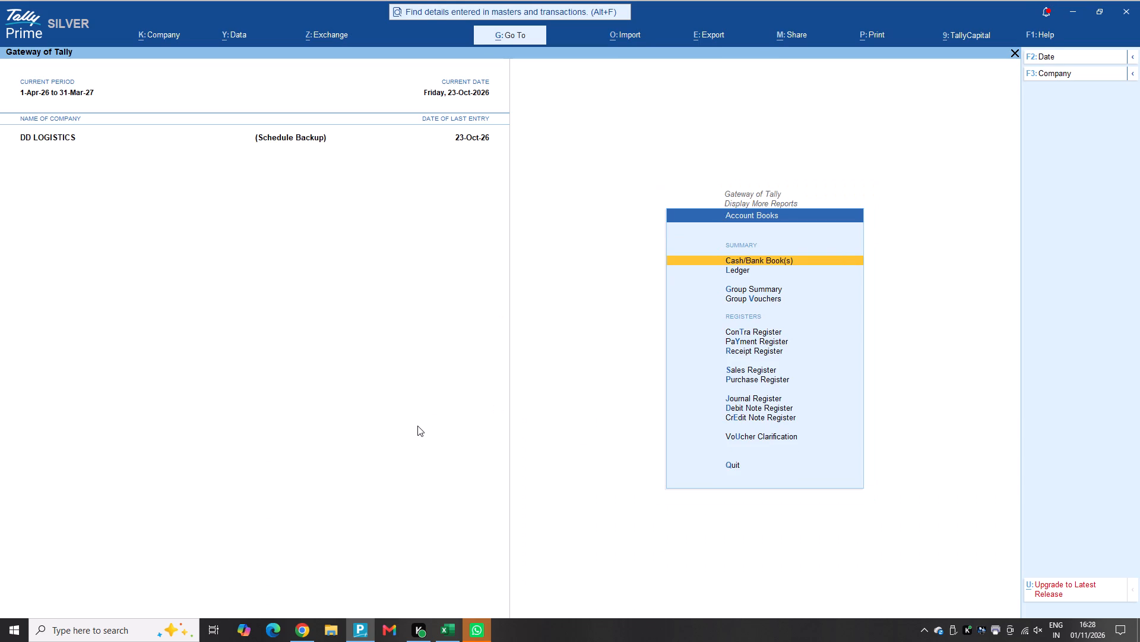
key("Down")
key("Return")
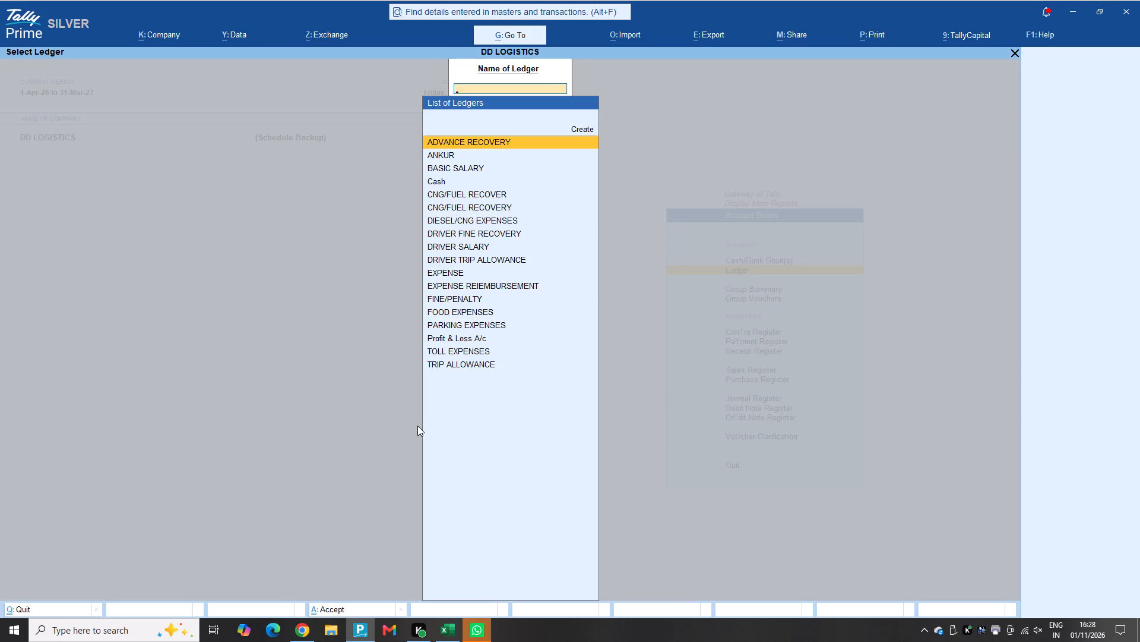
key("Down")
key("Down")
key("Up")
key("Return")
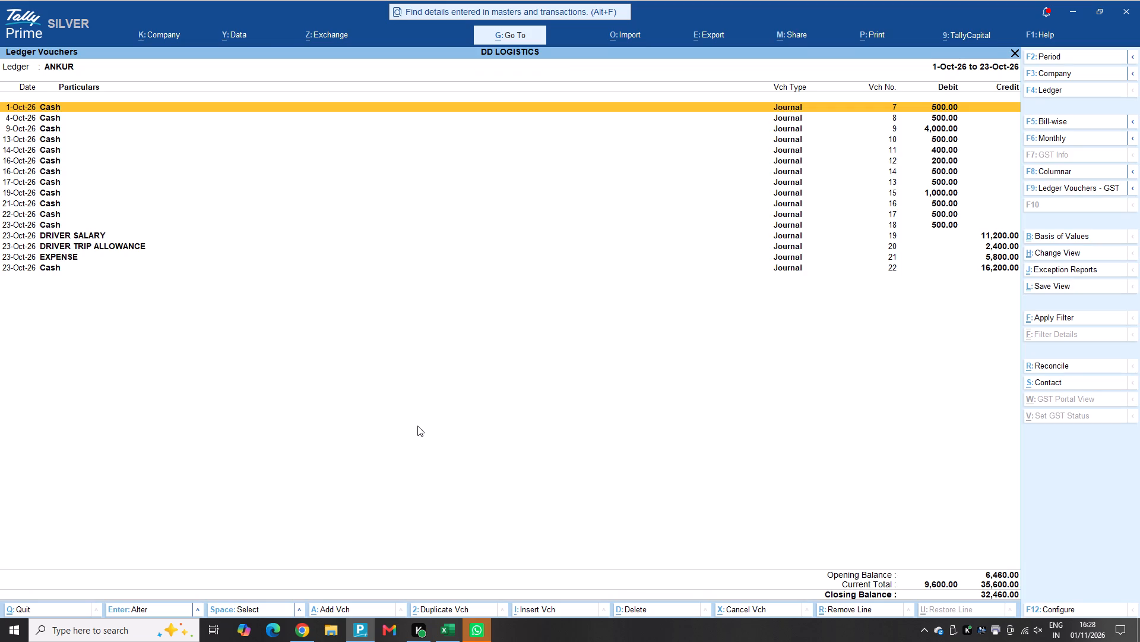
Delete the 23-Oct-26 Cash journal voucher no. 22 for 16,200 from ANKUR's Ledger Vouchers.
key("Down")
key("Down")
key("Down")
key("Down")
key("Down")
key("Down")
key("Down")
key("Down")
key("Down")
key("Down")
key("Down")
key("Down")
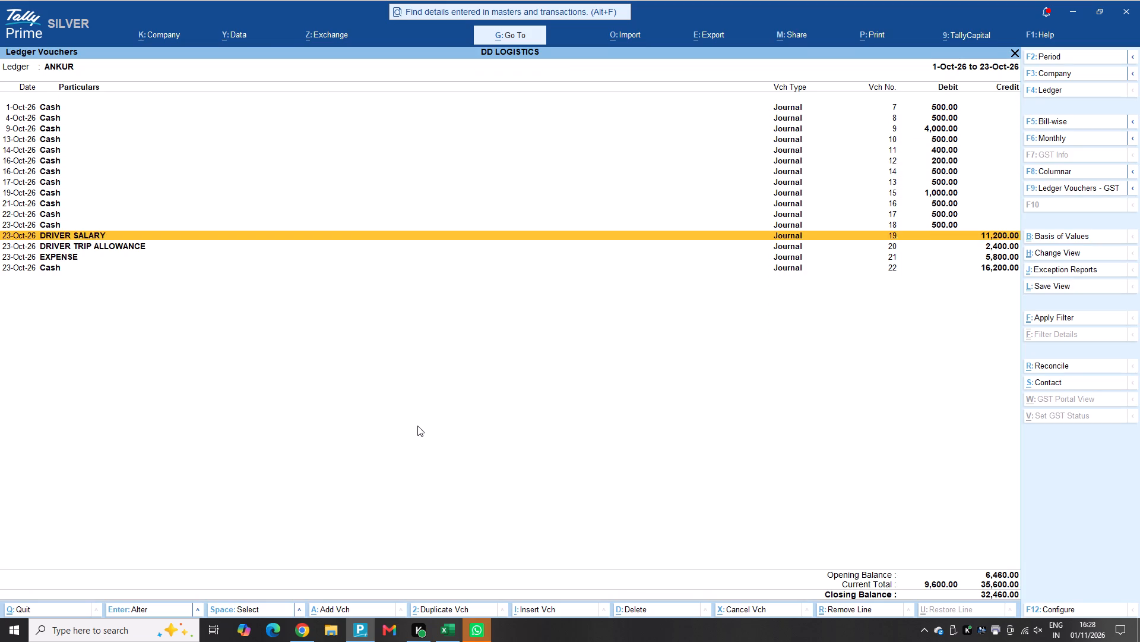
key("Down")
key("Down")
key("Down")
key("Return")
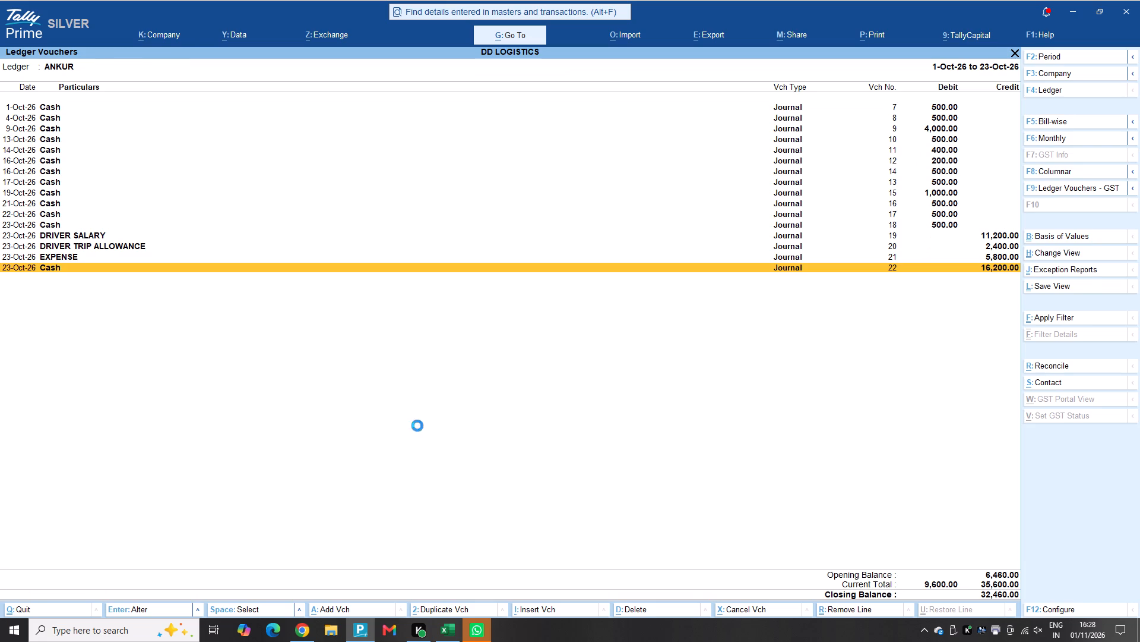
key("Escape")
key("Escape")
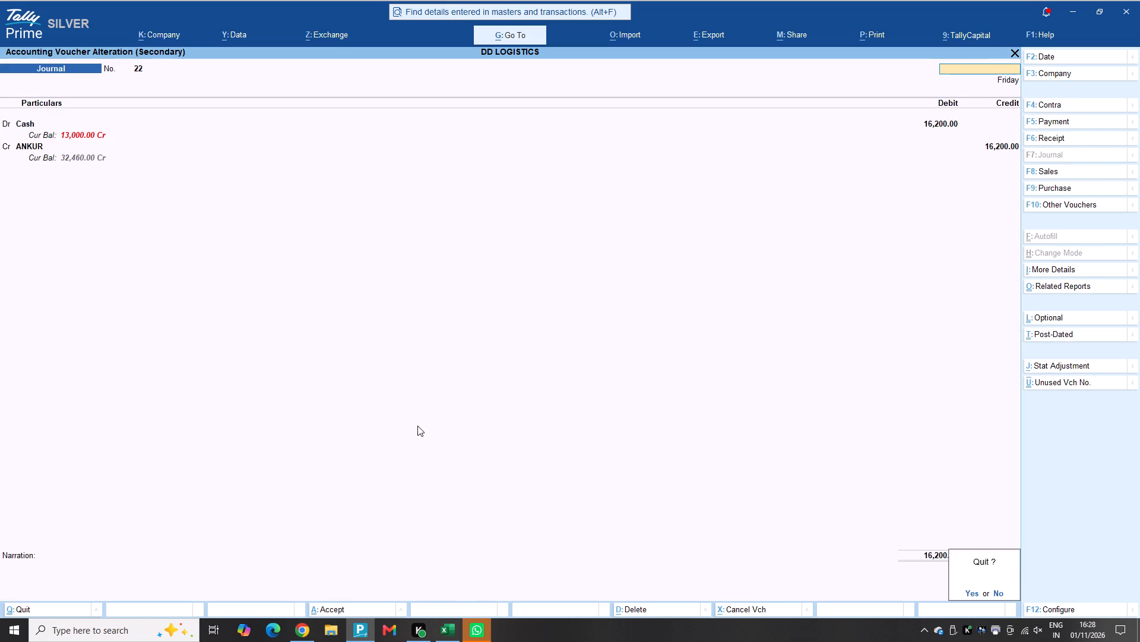
key("Escape")
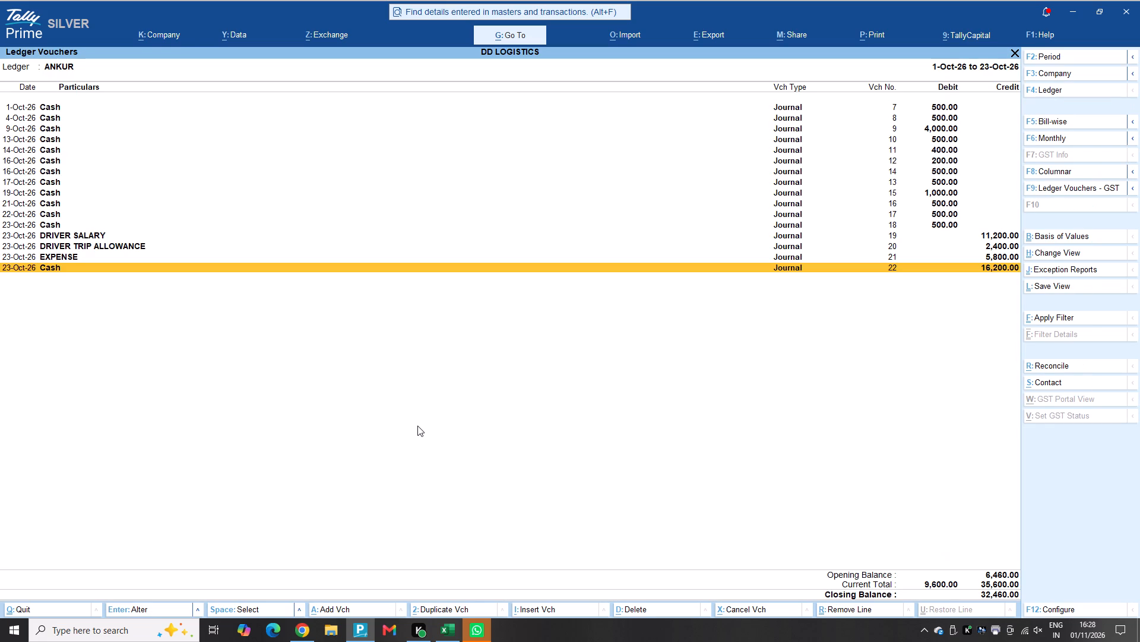
key("space")
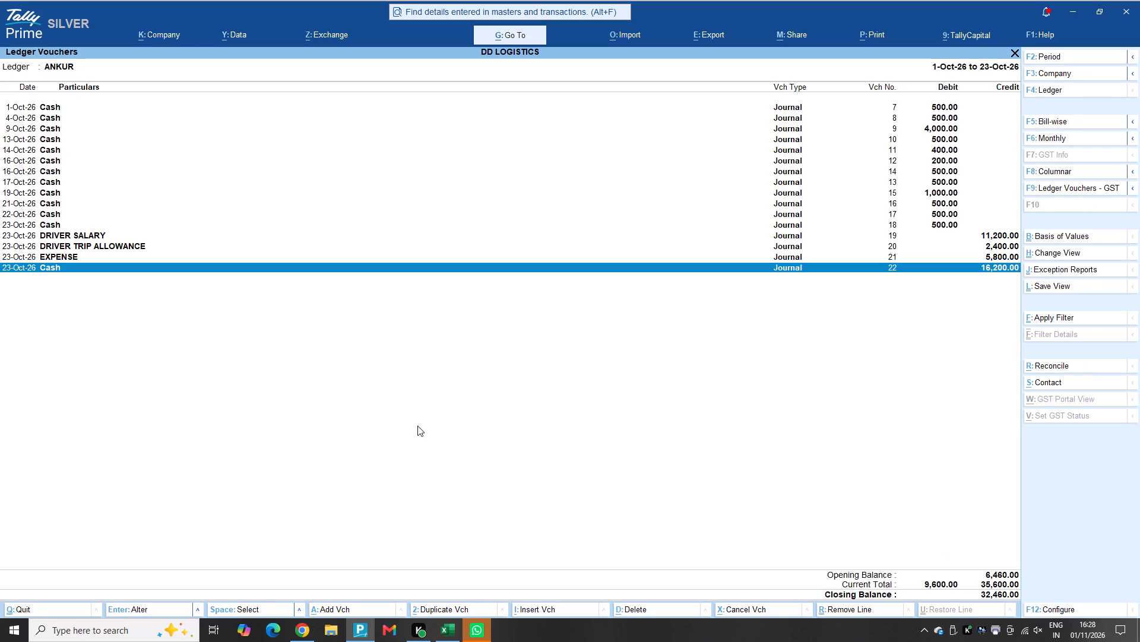
key("d")
key("Down")
key("Down")
key("Down")
key("alt+d")
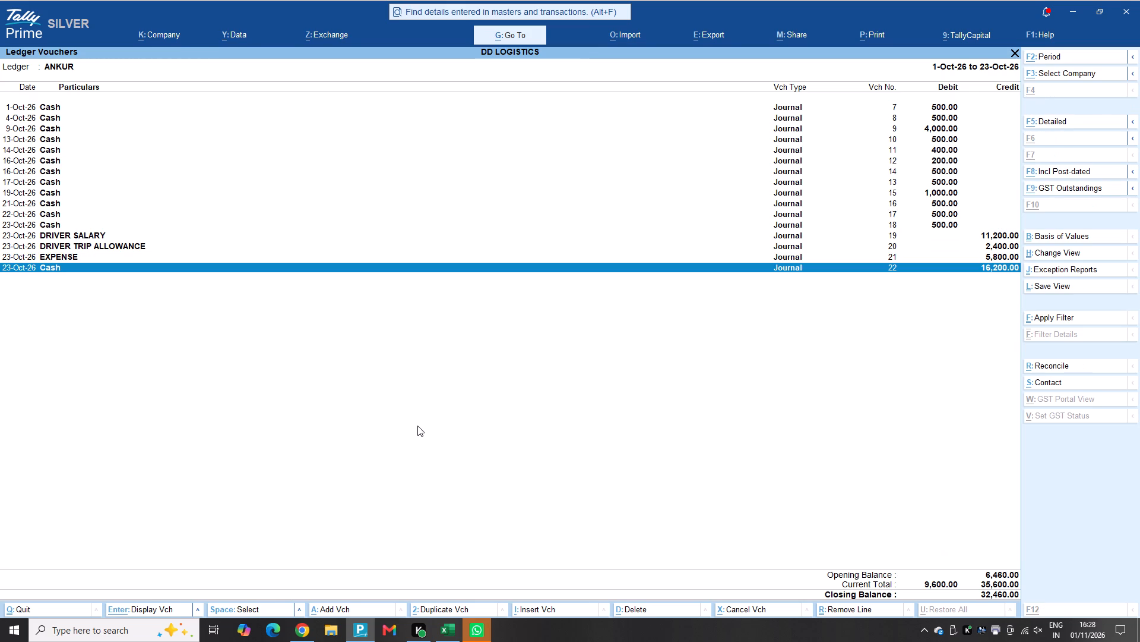
key("y")
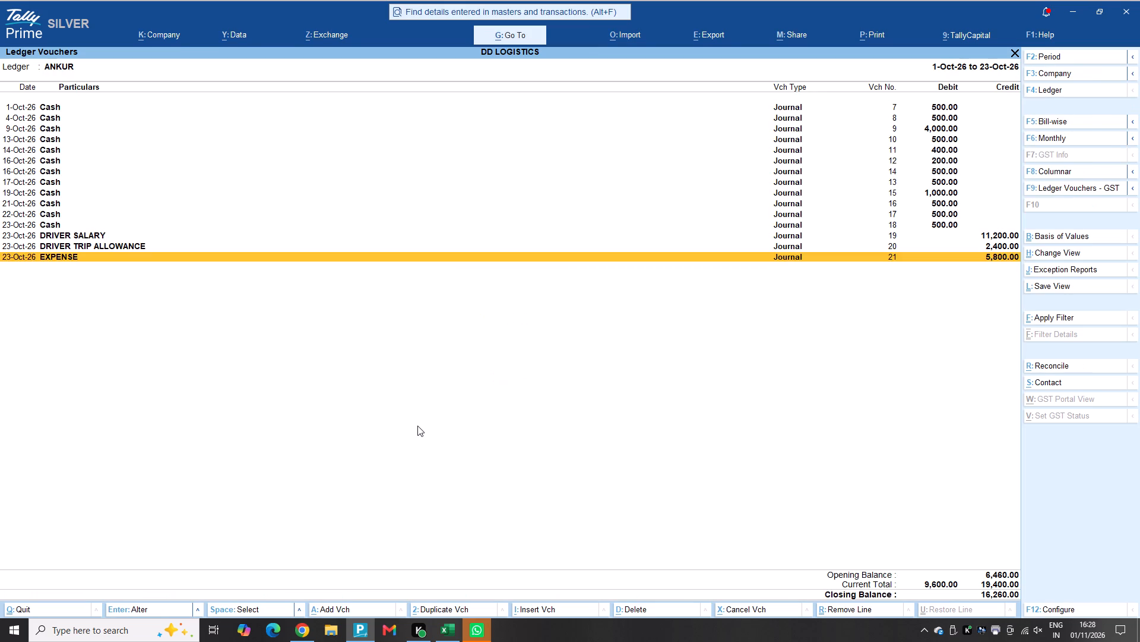
Review the remaining 23-Oct-26 journal entries in ANKUR's Ledger Vouchers and return to the Gateway of Tally.
key("Up")
key("Up")
key("Down")
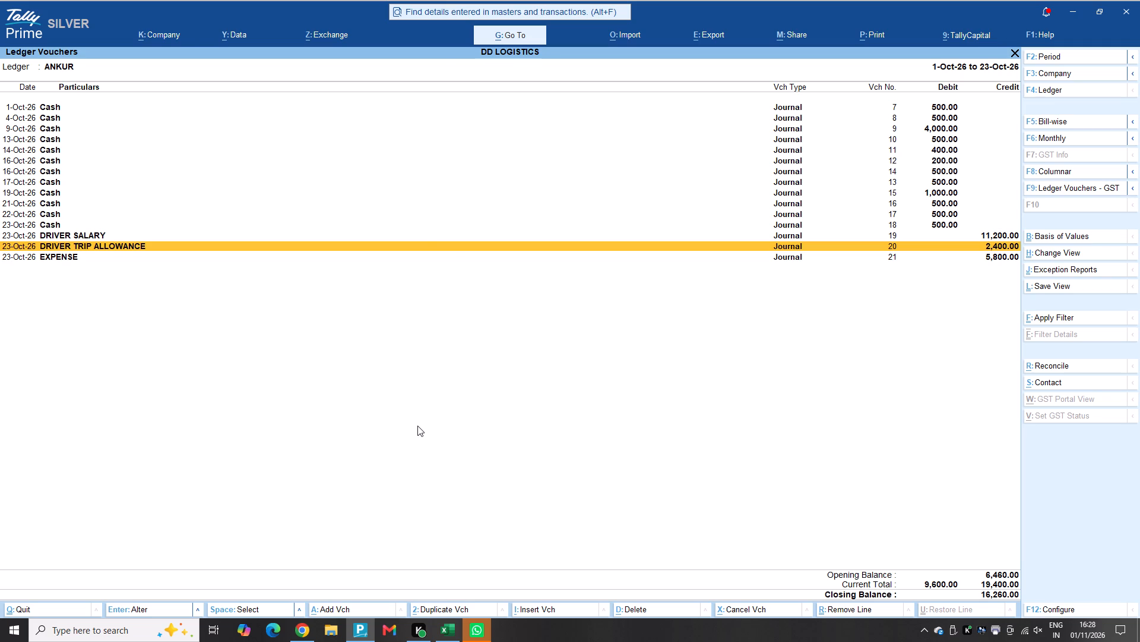
key("Escape")
key("Escape")
key("Escape")
key("Escape")
key("Escape")
key("Escape")
key("Escape")
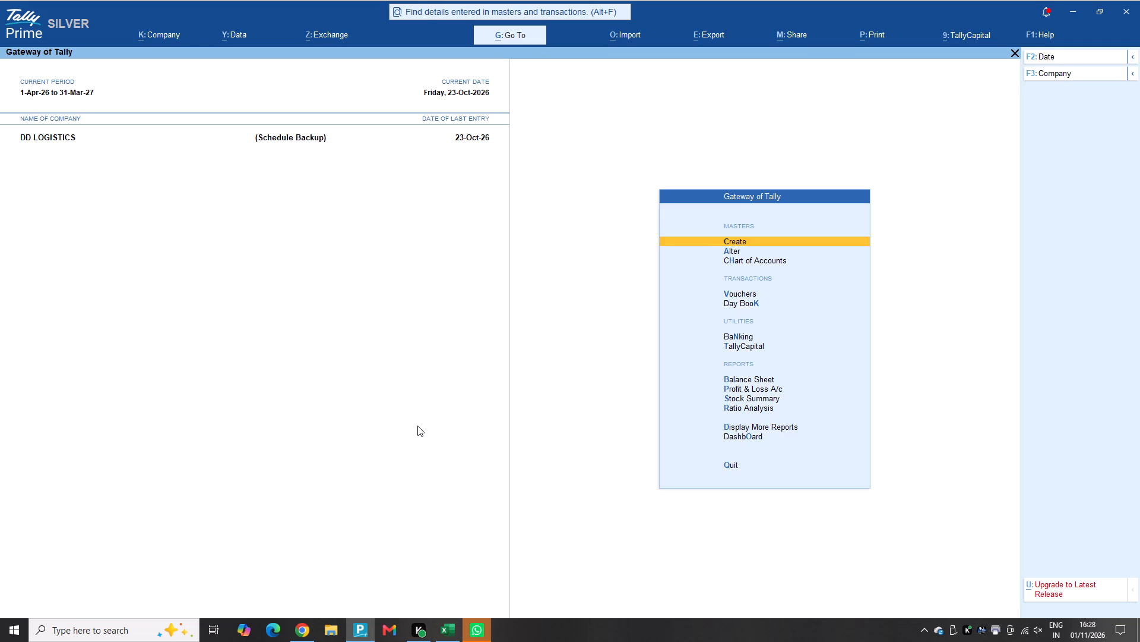
key("Escape")
key("Escape")
key("Escape")
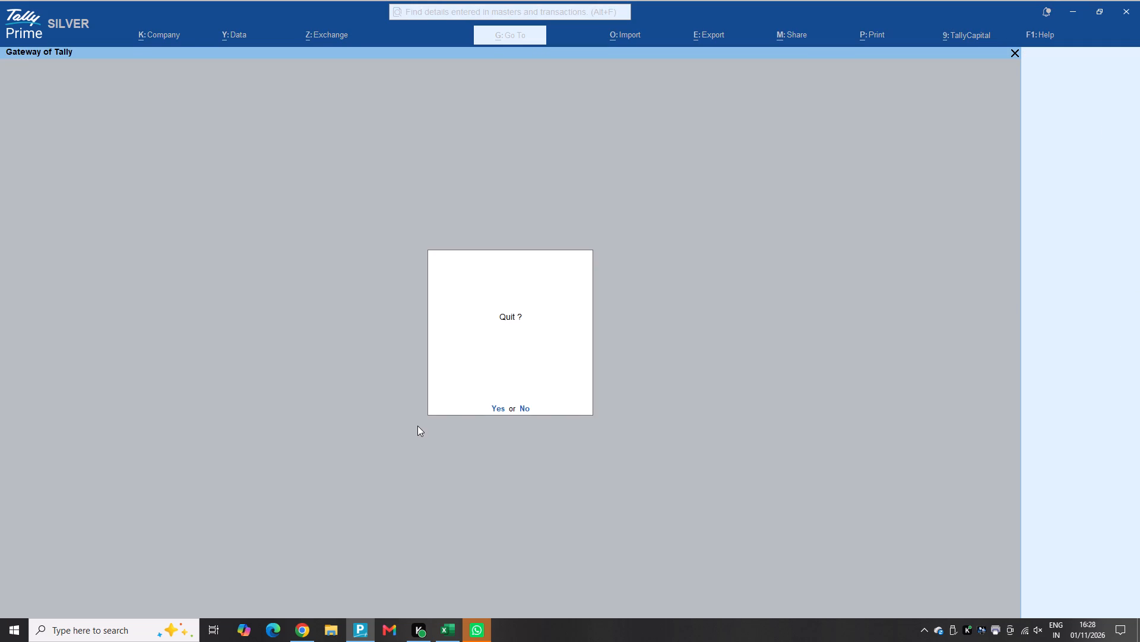
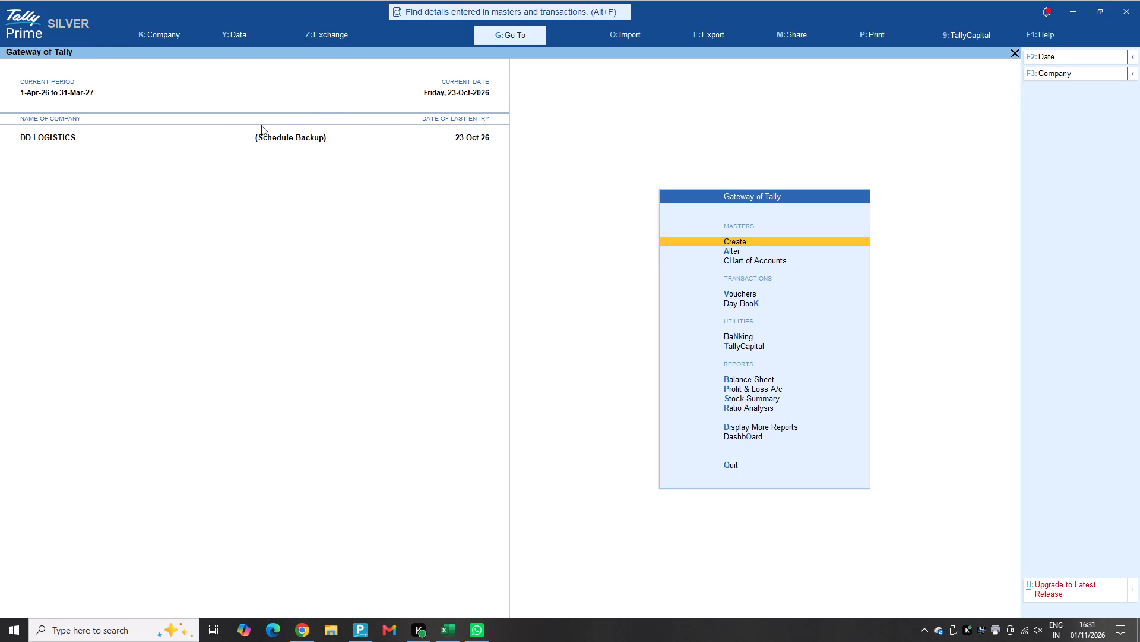
Open the list of ledgers in the Chart of Accounts for DD LOGISTICS.
double_click(231, 133)
left_click(739, 260)
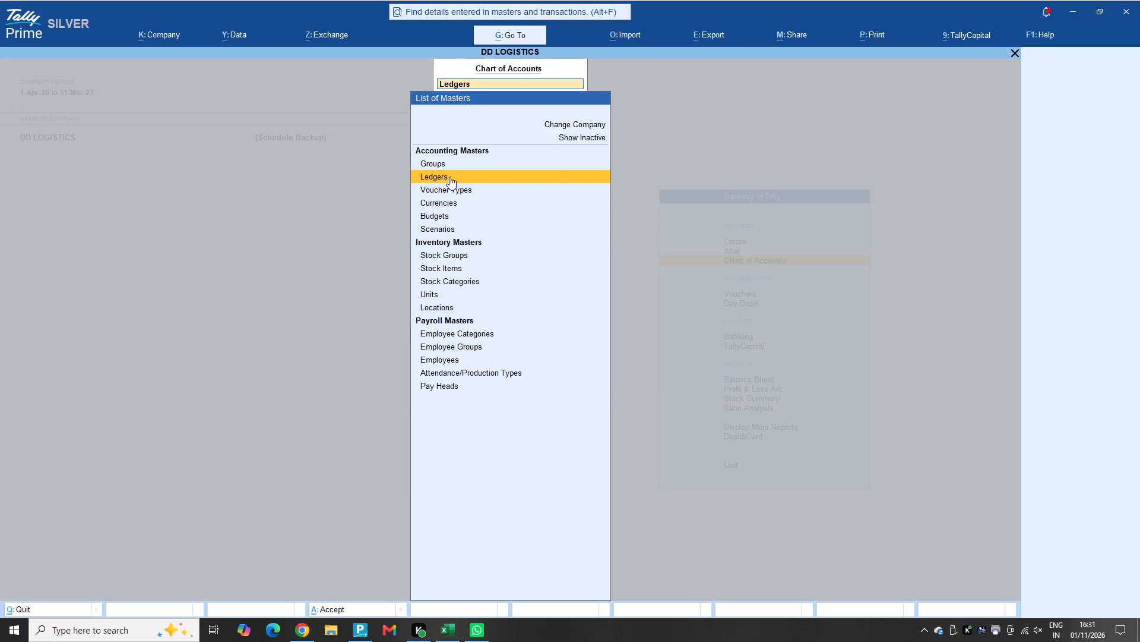
left_click(449, 177)
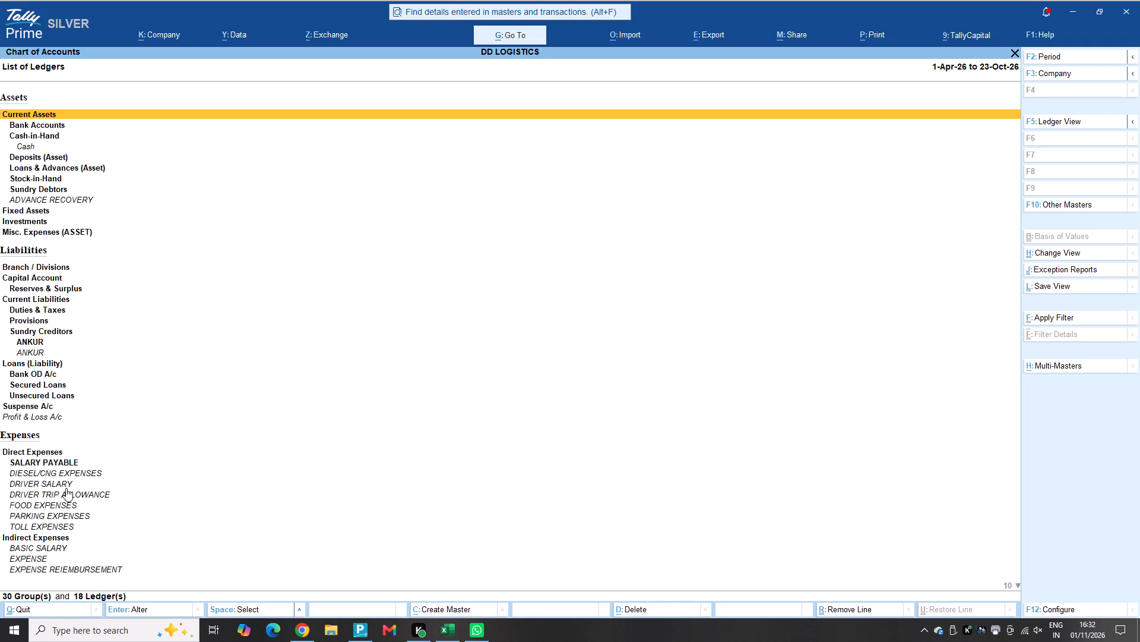
Examine the ledger masters of ANKUR under Sundry Creditors and DRIVER SALARY under Direct Expenses, without altering them.
scroll(52, 479, "down", 1)
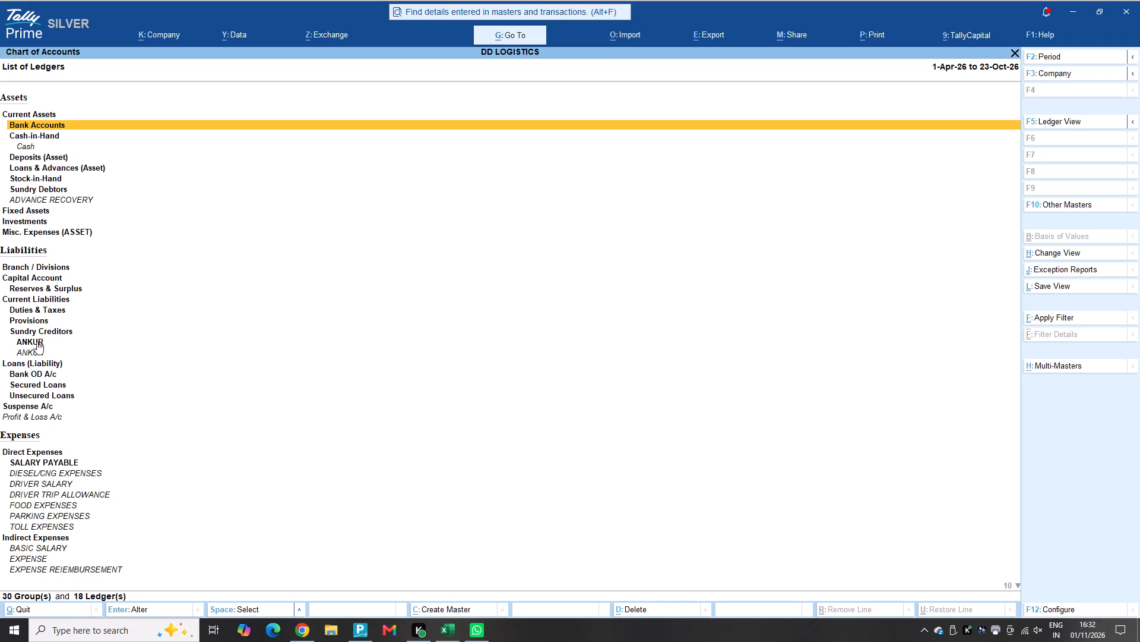
left_click(30, 355)
double_click(30, 355)
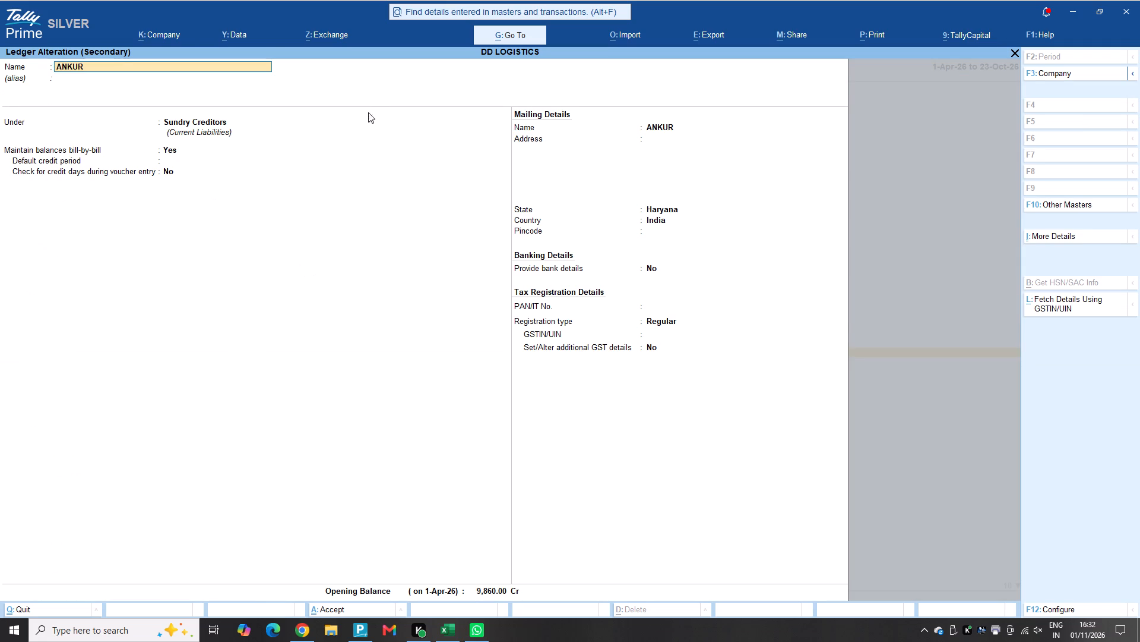
left_click(933, 311)
left_click(878, 253)
left_click(1016, 46)
left_click(1008, 50)
left_click(1015, 57)
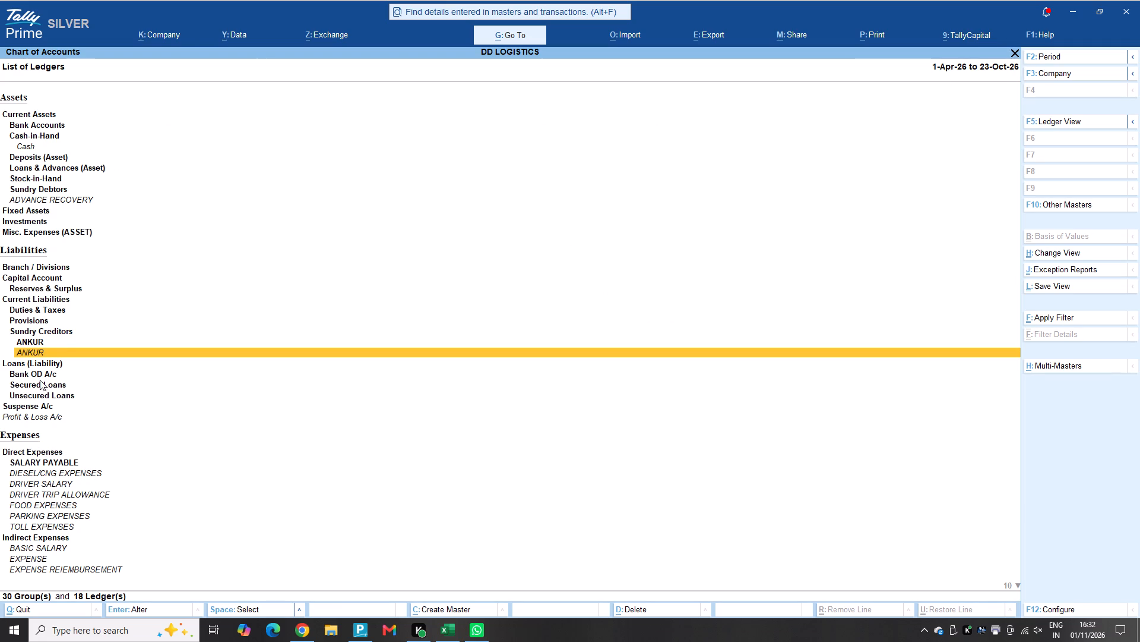
double_click(52, 481)
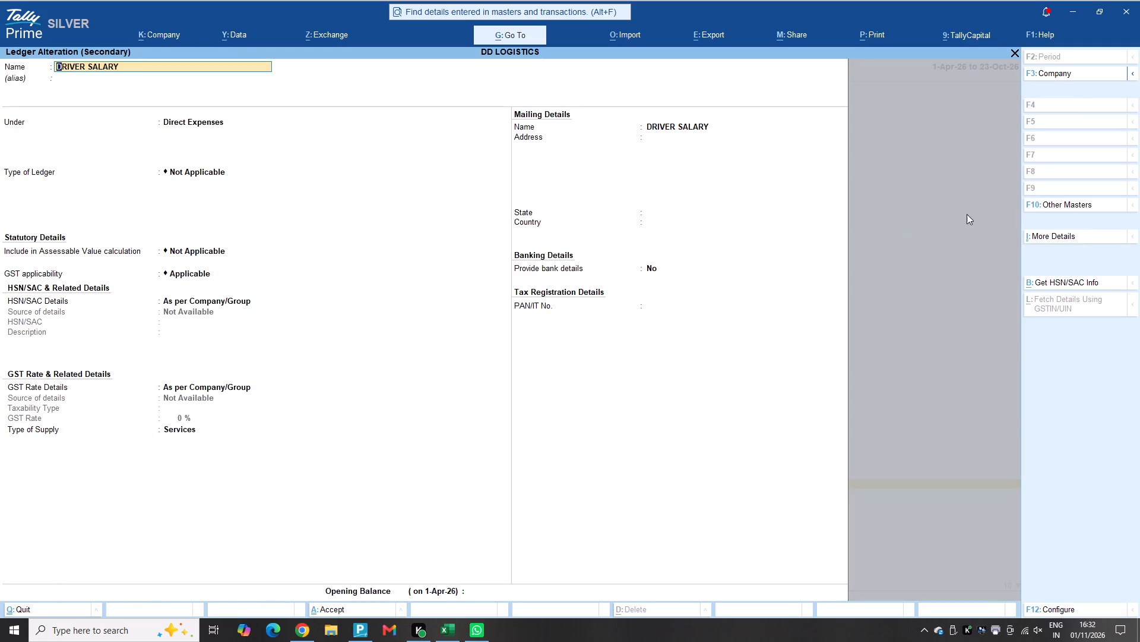
left_click(986, 199)
left_click(1014, 52)
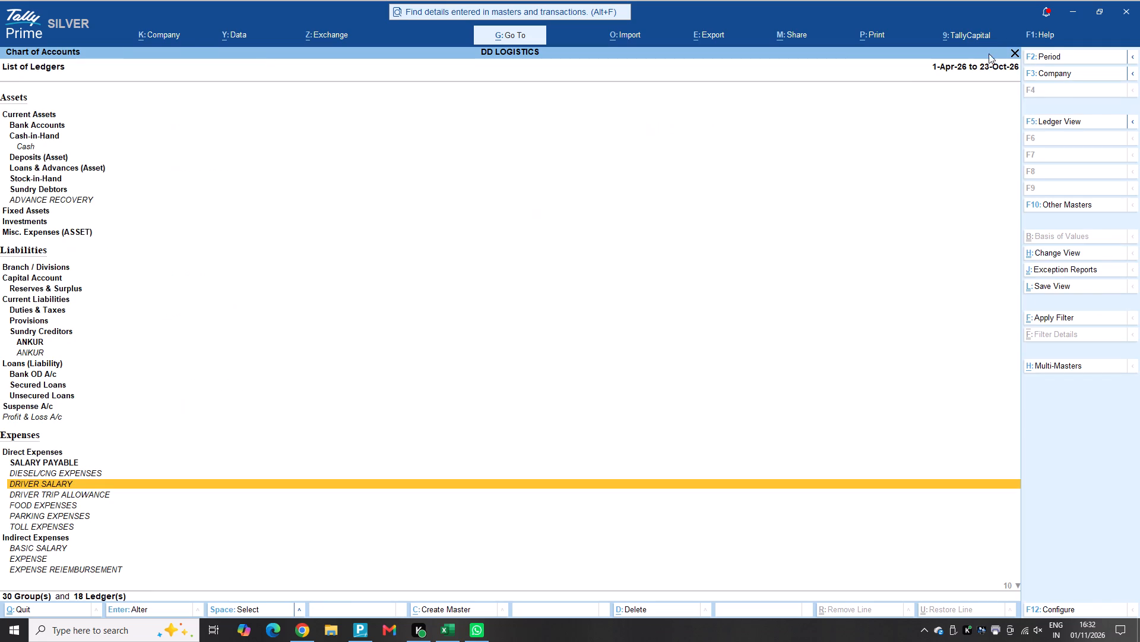
Examine the EXPENSE and BASIC SALARY ledger masters under Indirect Expenses, leaving both unaltered.
scroll(65, 554, "down", 2)
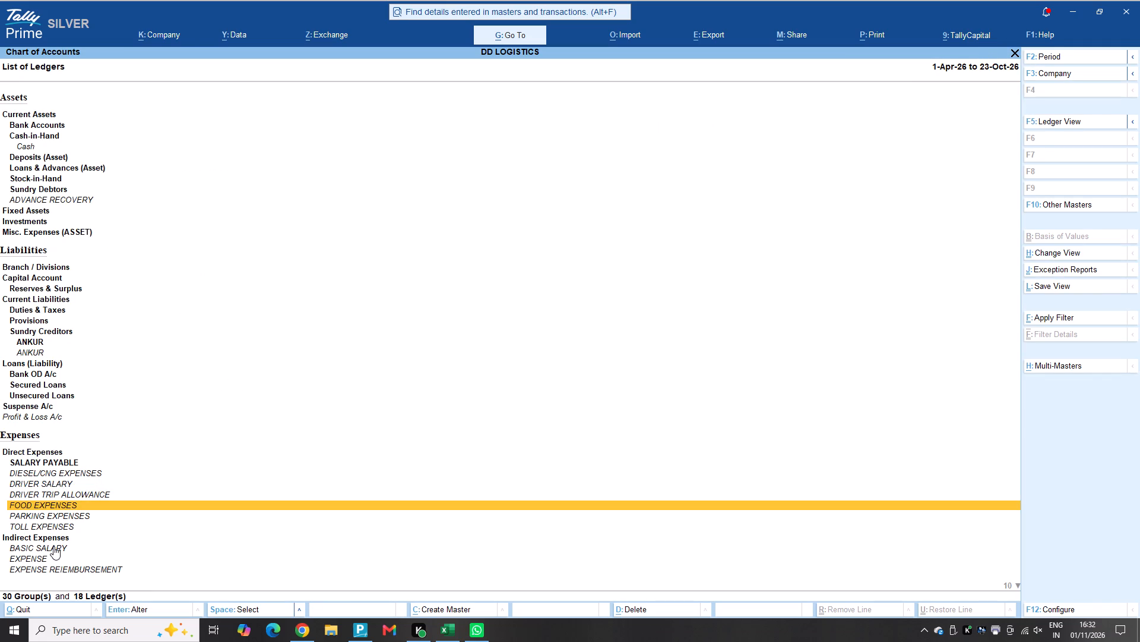
scroll(53, 546, "down", 6)
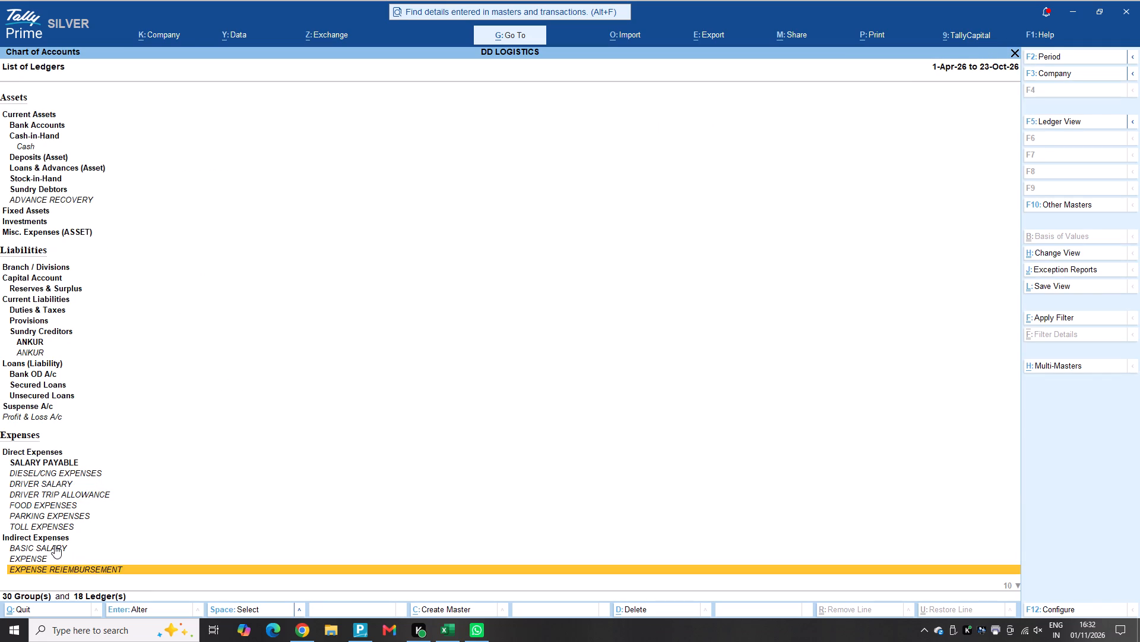
left_click(49, 547)
double_click(39, 559)
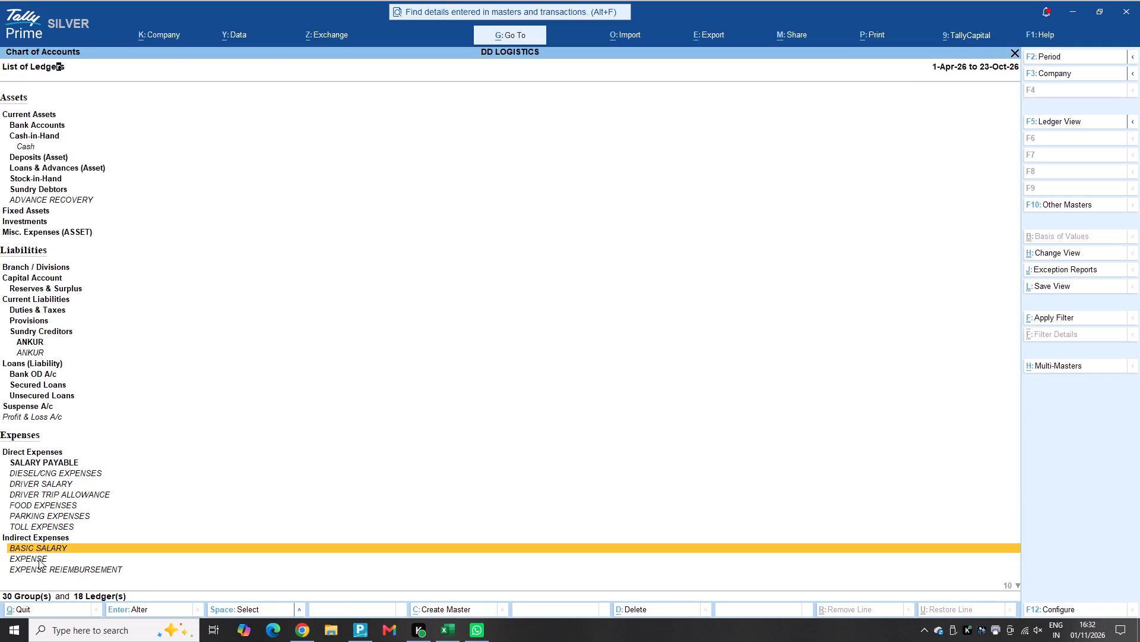
left_click(914, 306)
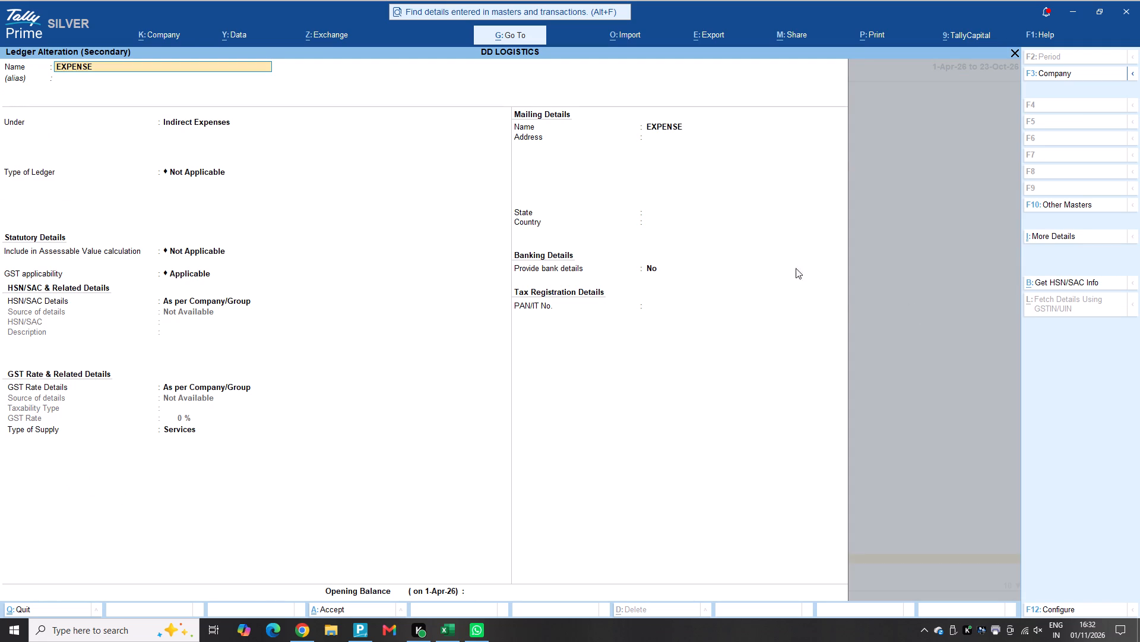
left_click(853, 152)
left_click(1009, 53)
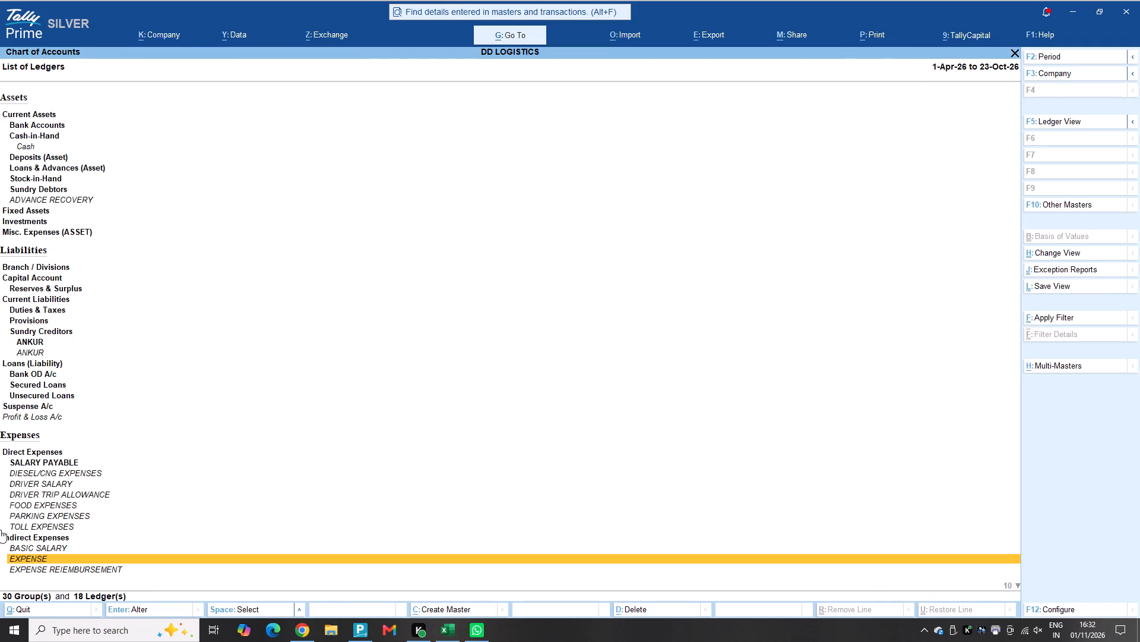
left_click(55, 547)
double_click(55, 547)
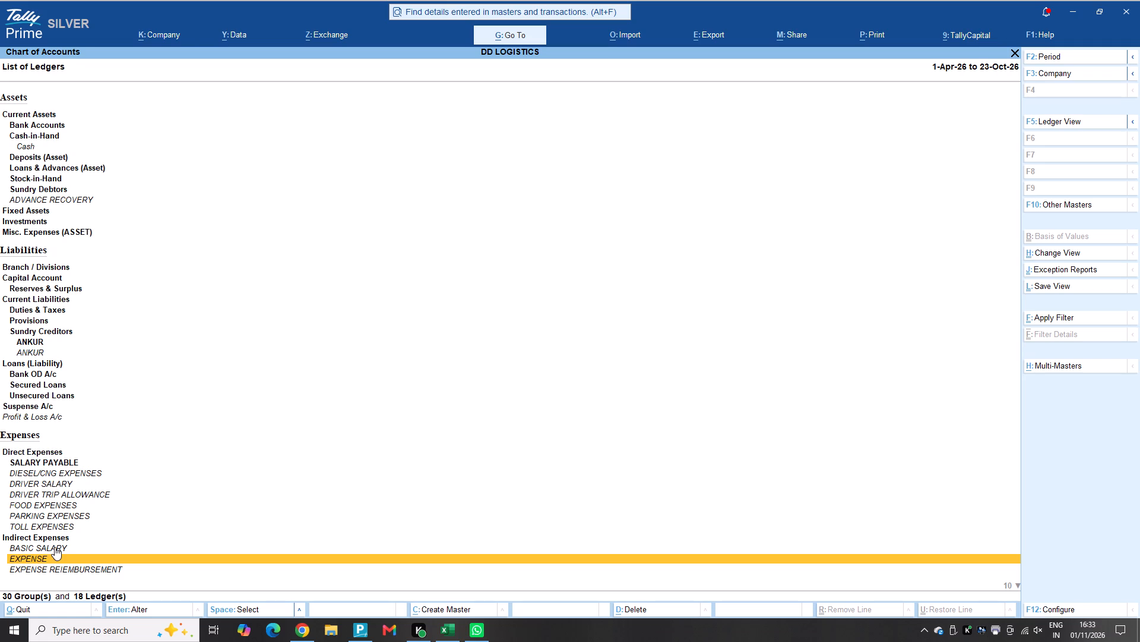
double_click(55, 547)
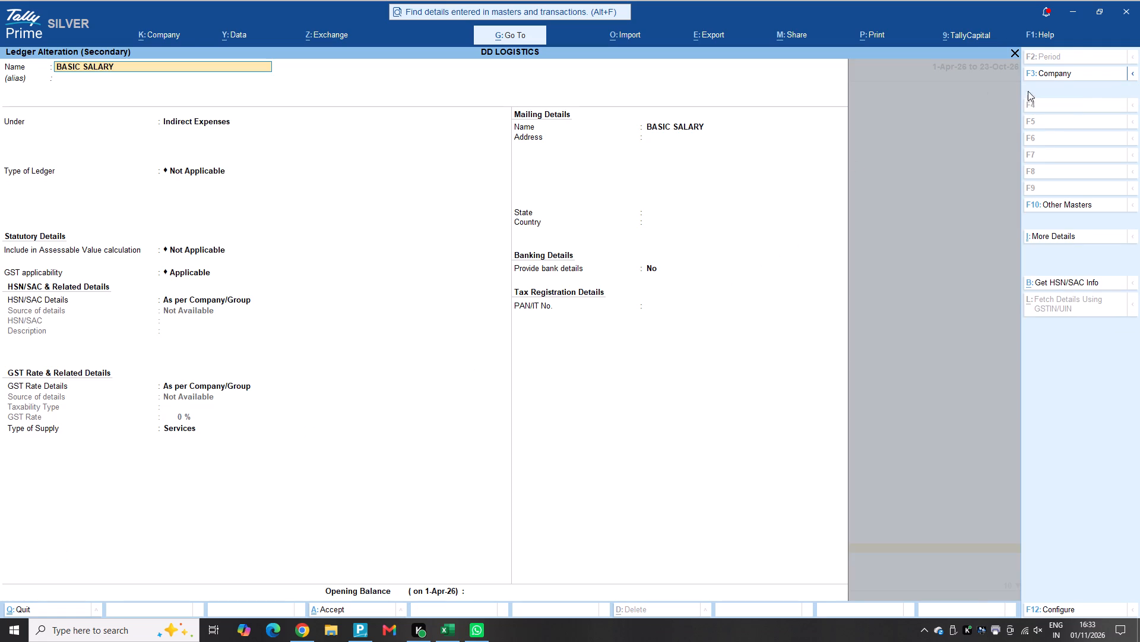
left_click(1014, 53)
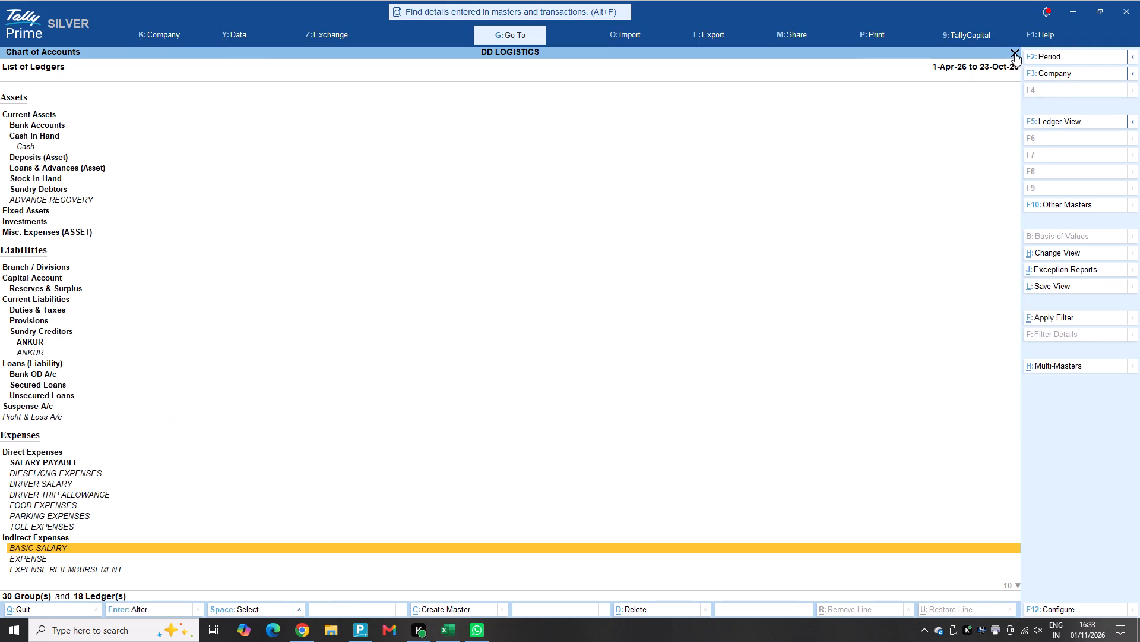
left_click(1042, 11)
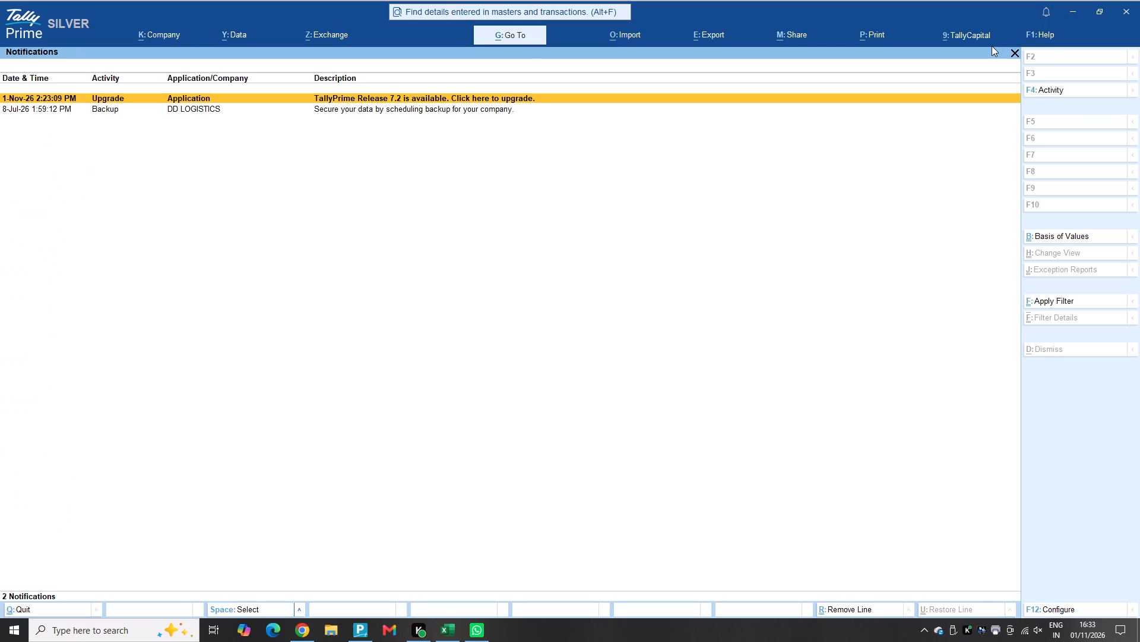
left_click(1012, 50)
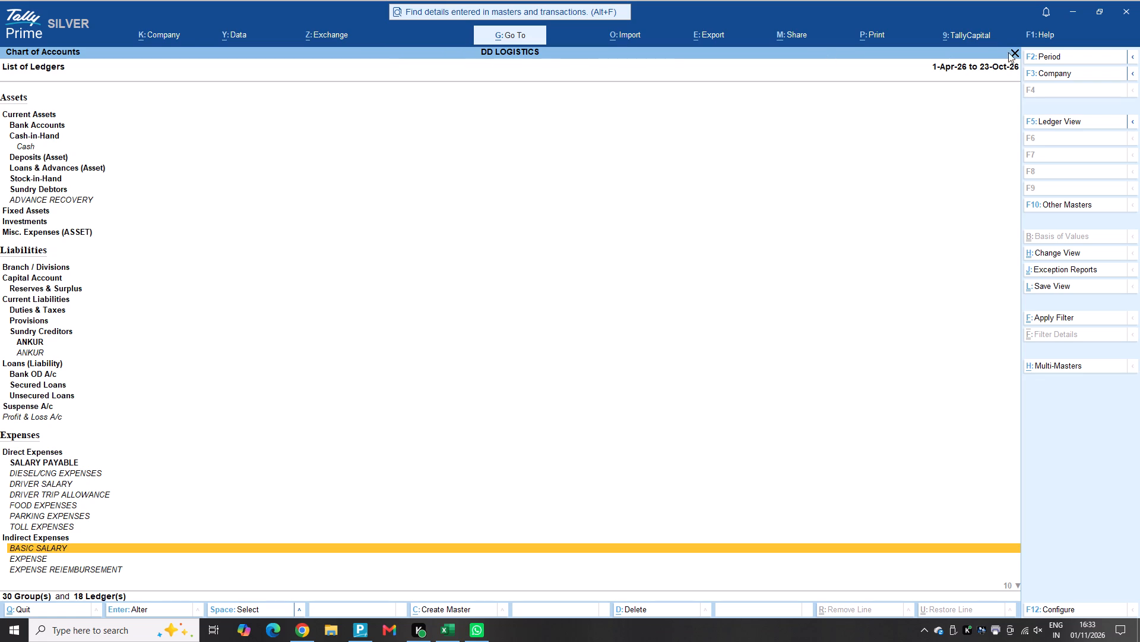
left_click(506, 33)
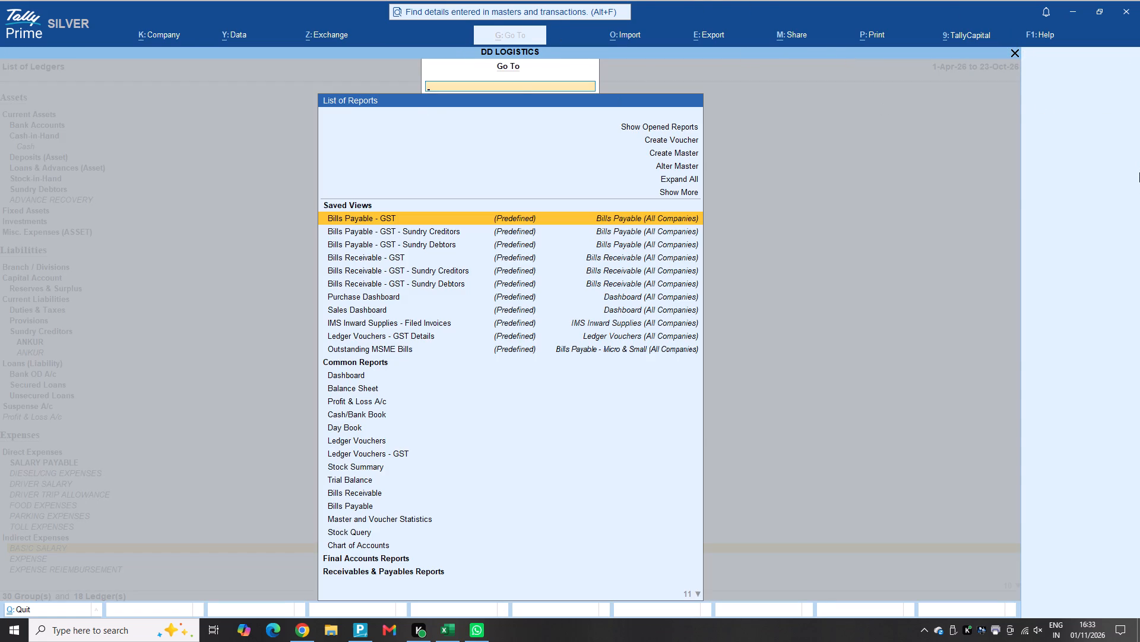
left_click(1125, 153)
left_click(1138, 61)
Close the Go To report list and the ledger list to return to the Gateway of Tally.
key("ctrl+q")
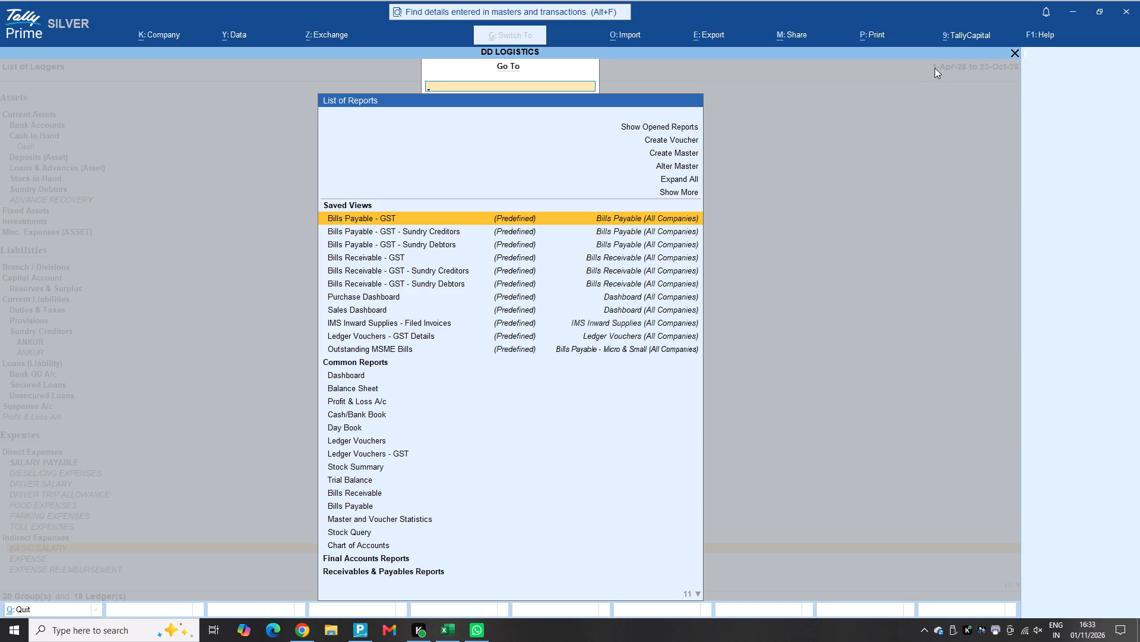
key("ctrl+q")
key("ctrl+q")
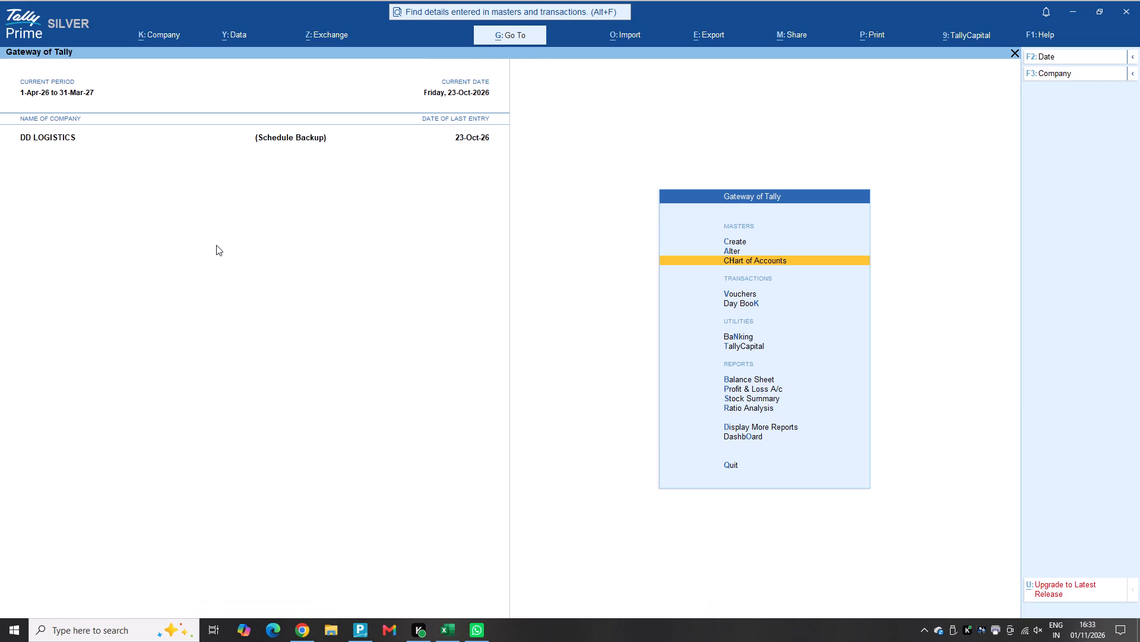
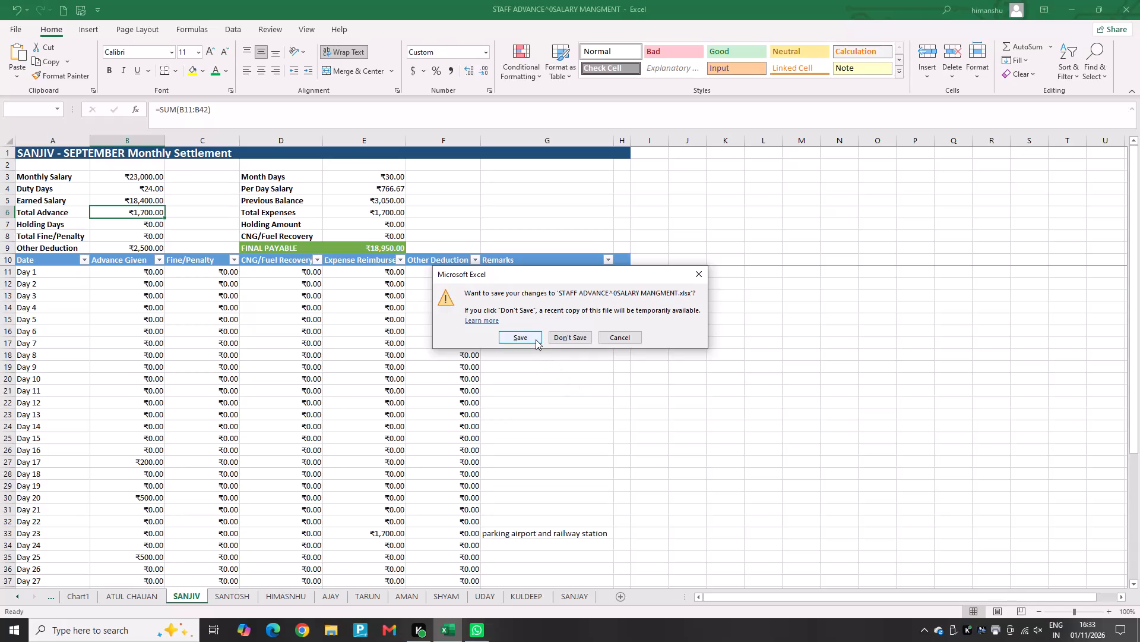
Save the changes to the STAFF ADVANCE^0SALARY MANGMENT workbook in Excel while closing it.
left_click(534, 339, "ctrl")
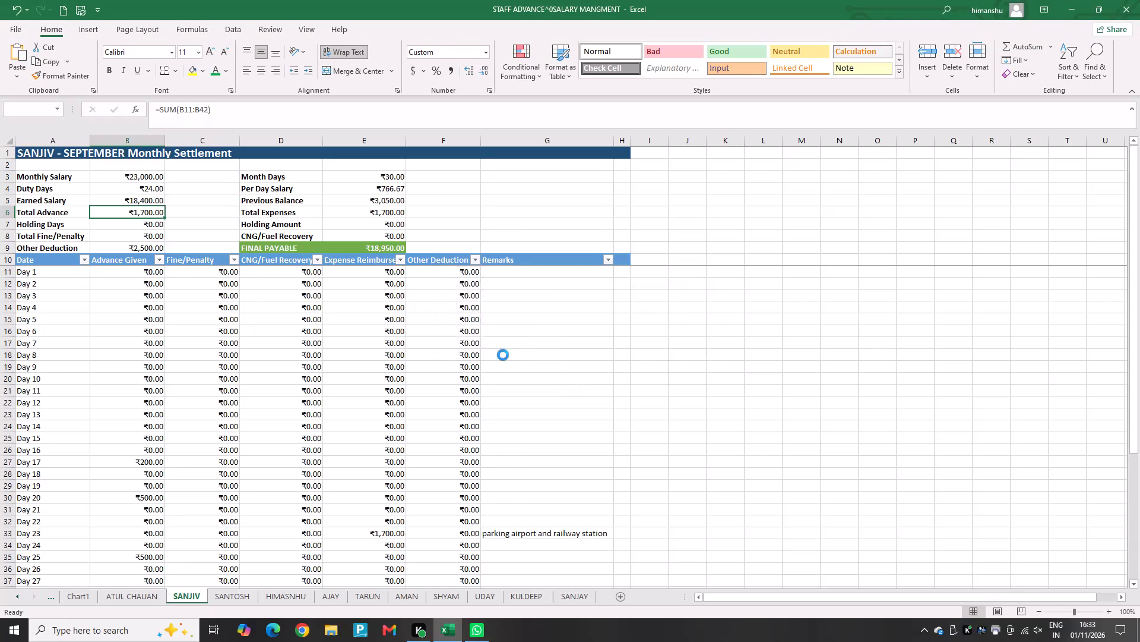